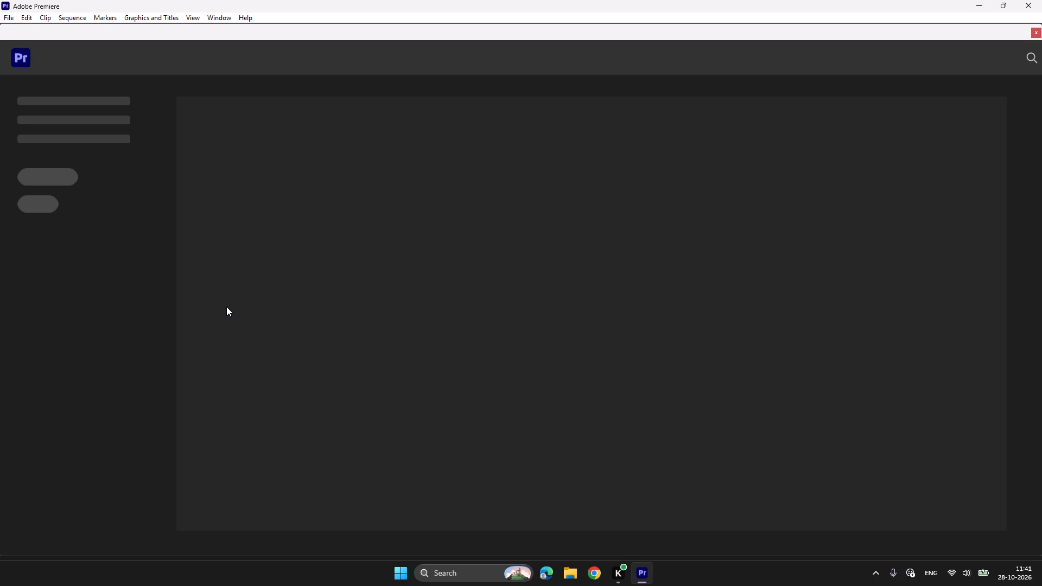
Open the Bollywood Songs Fusion project.
left_click(259, 231)
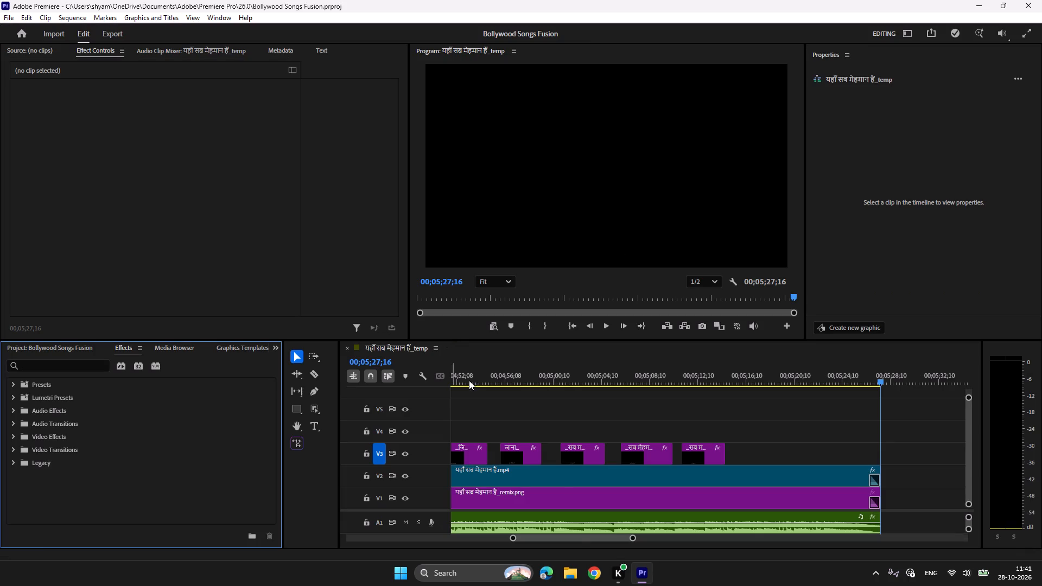
Delete every clip from the timeline except the first lyric title on track V3.
left_click_drag(554, 536, 371, 536)
left_click(545, 448)
key("ctrl+a")
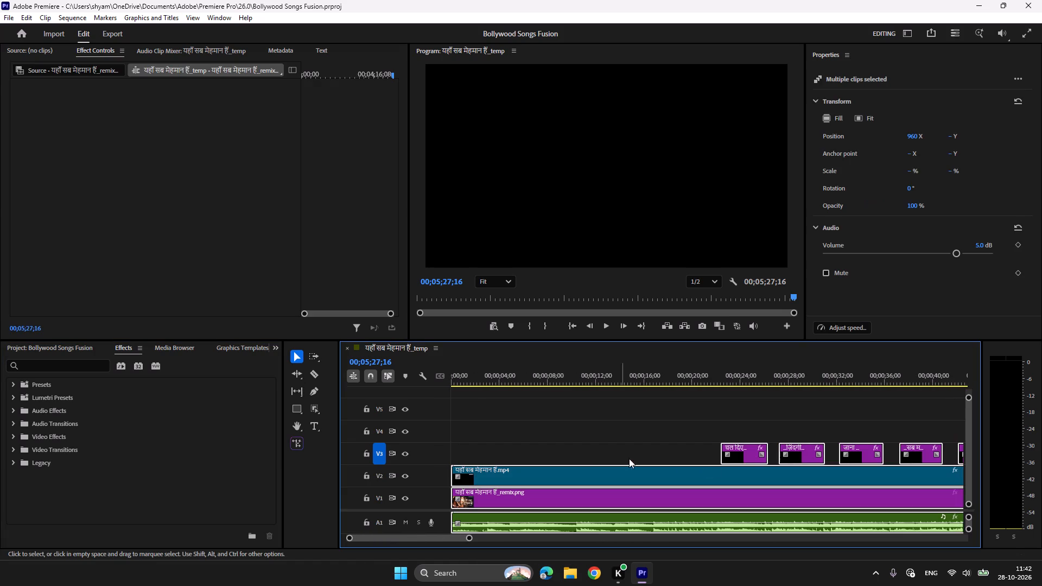
left_click(744, 457, "shift")
key("Delete")
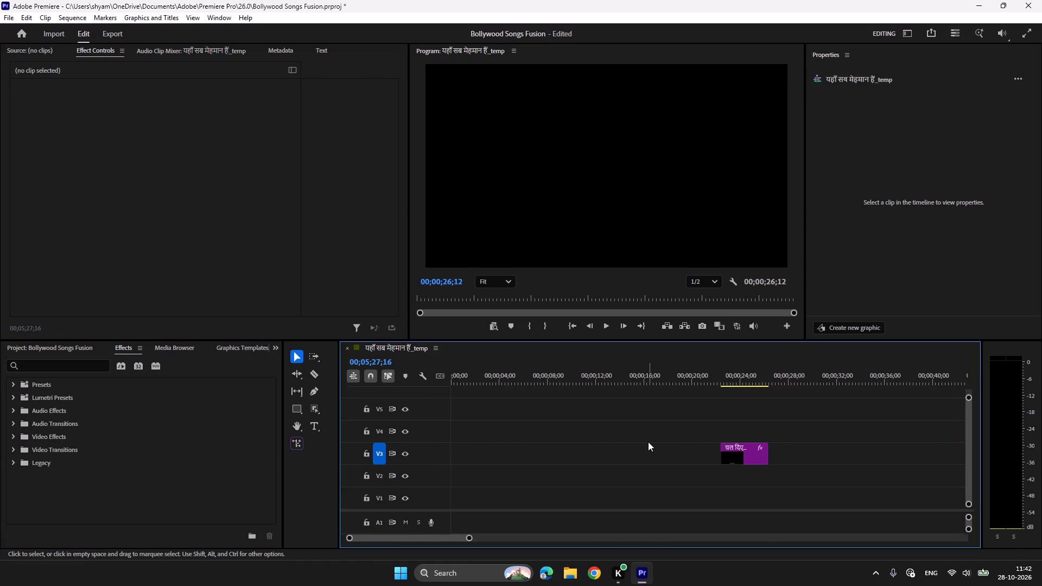
Delete the old song's video, audio and image files from the project, keeping only the sequence.
left_click(40, 343)
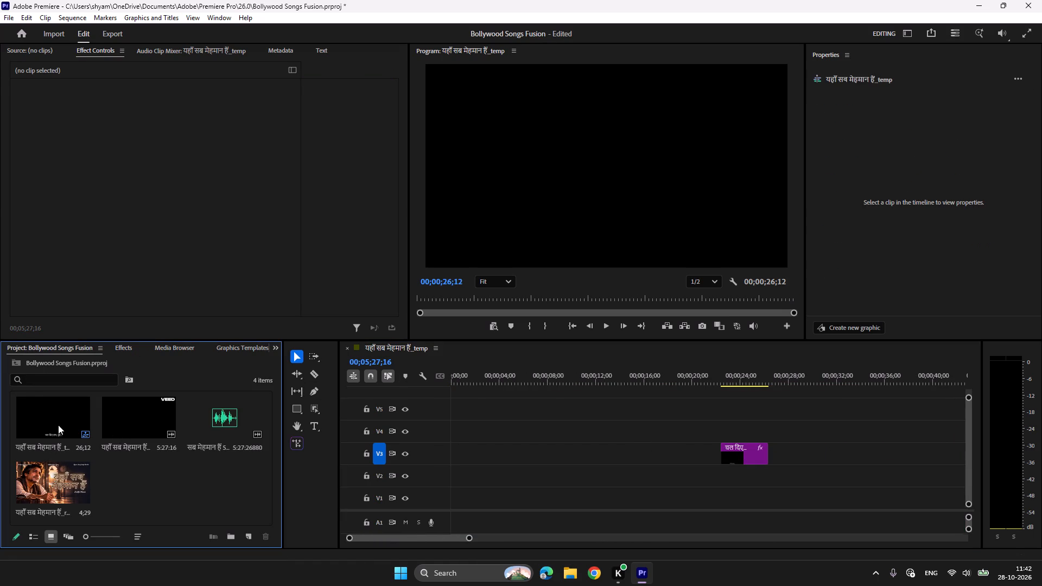
left_click(58, 424, "ctrl")
key("ctrl+a")
left_click(58, 424, "ctrl")
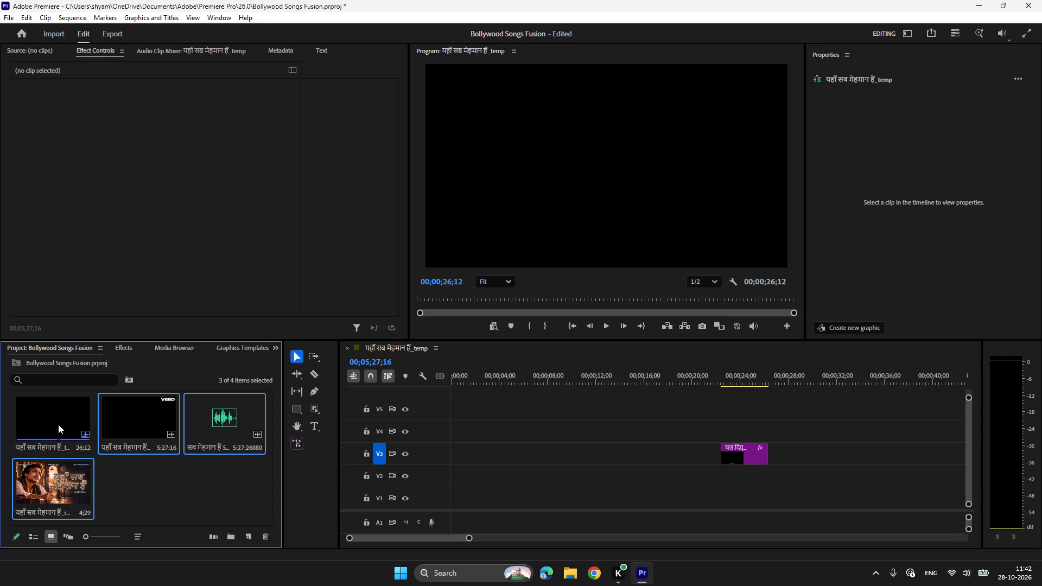
key("Delete")
Rename the sequence as "परदेस में आवे याद मोहे, मेरे घर आँगन की", taking the text from the clipboard history.
left_click(43, 460)
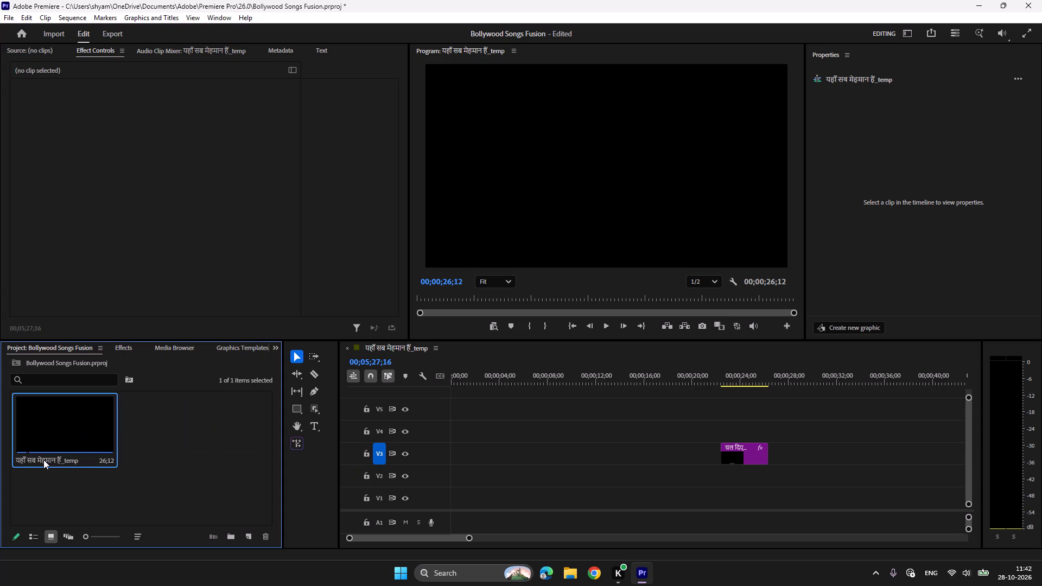
left_click(45, 460)
key("super+v")
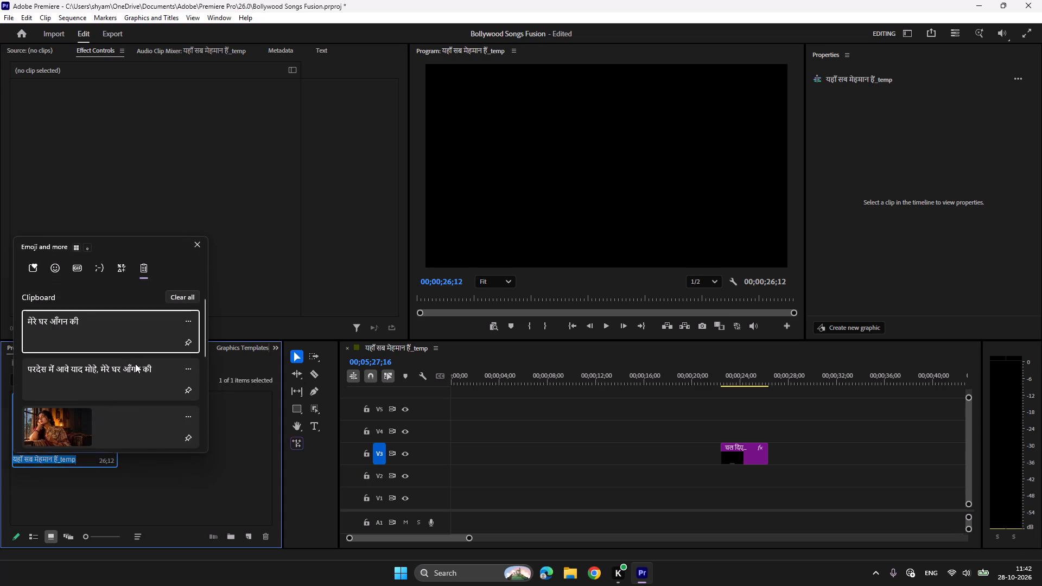
left_click(136, 364)
key("ctrl+v")
left_click(188, 471)
Import today's second "परदेस में आवे याद मोहे, मेरे घर आँगन की" image and "मेरे घर आँगन की 2.6.wav" from Downloads.
double_click(188, 457)
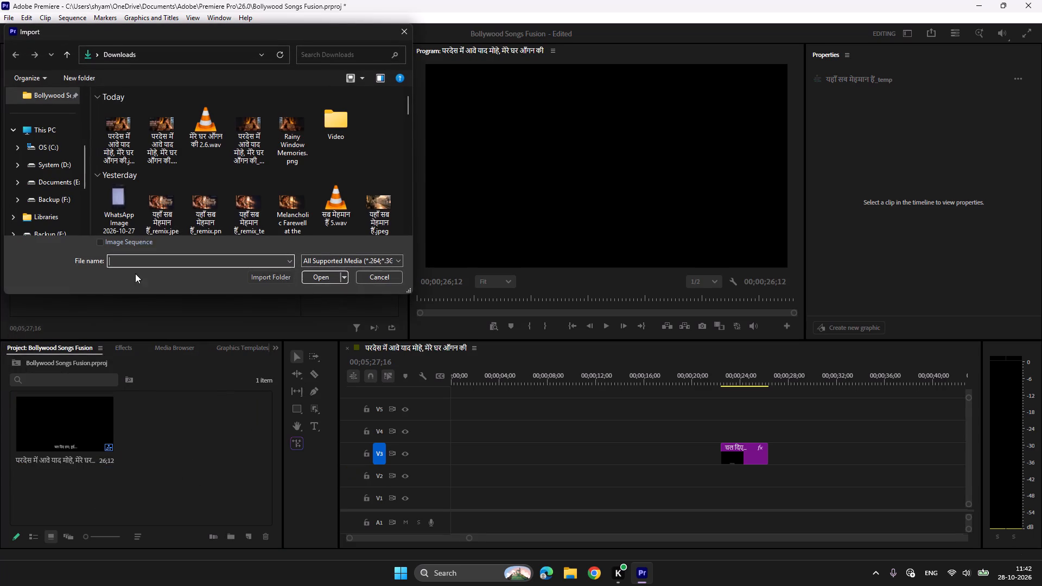
left_click(162, 154)
left_click(219, 132, "ctrl")
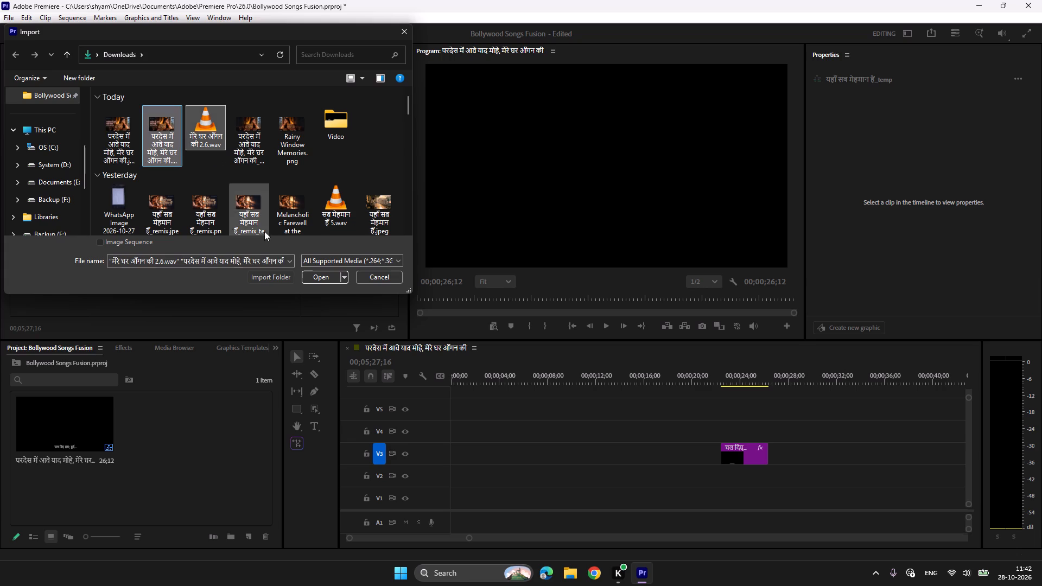
left_click(317, 278)
Import "परदेस में आवे याद मोहे, मेरे घर आँगन की.mp4" from the Video folder in Downloads.
double_click(180, 483)
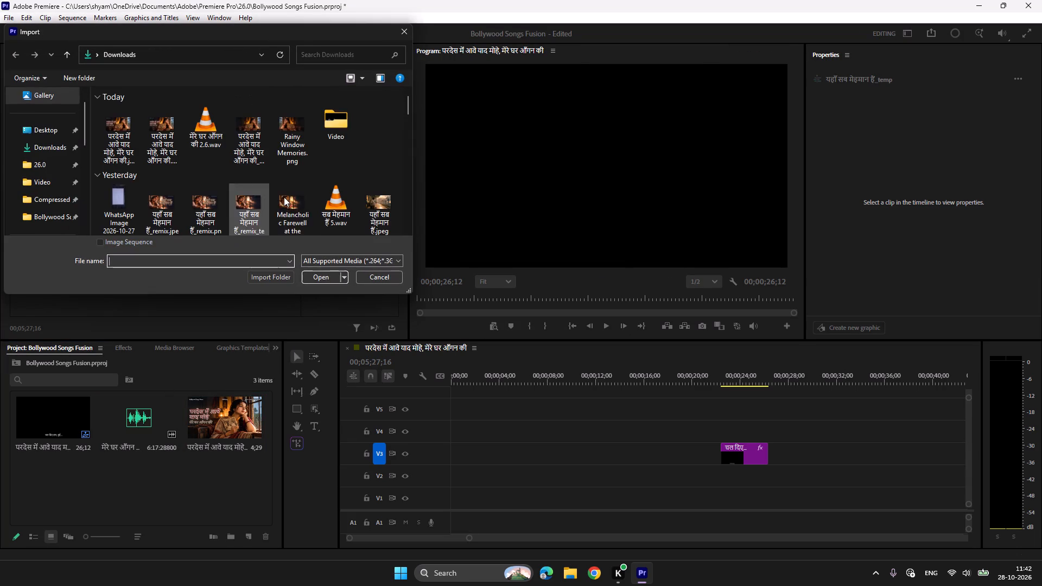
double_click(341, 122)
left_click(126, 120)
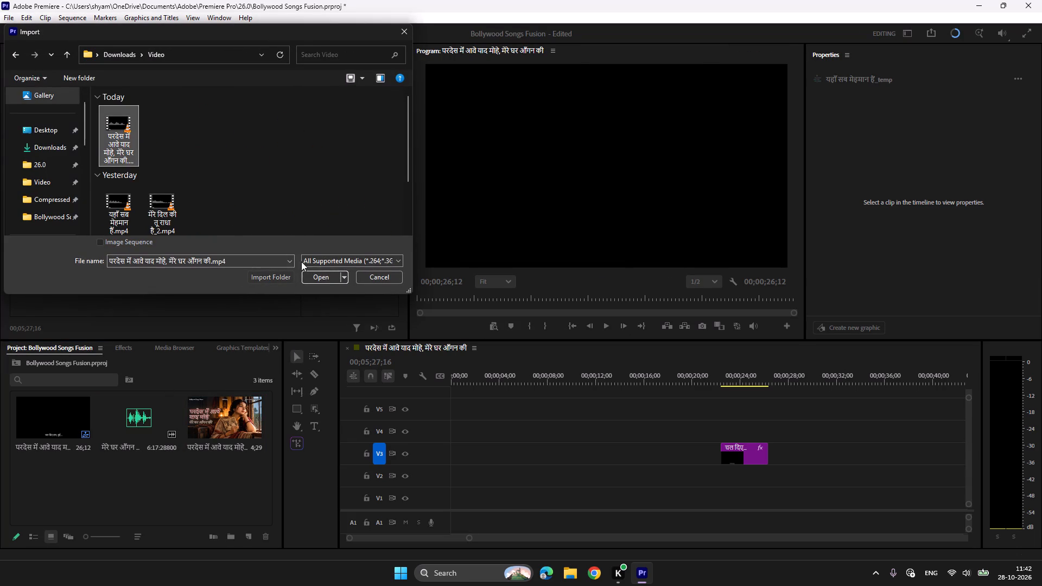
left_click(326, 272)
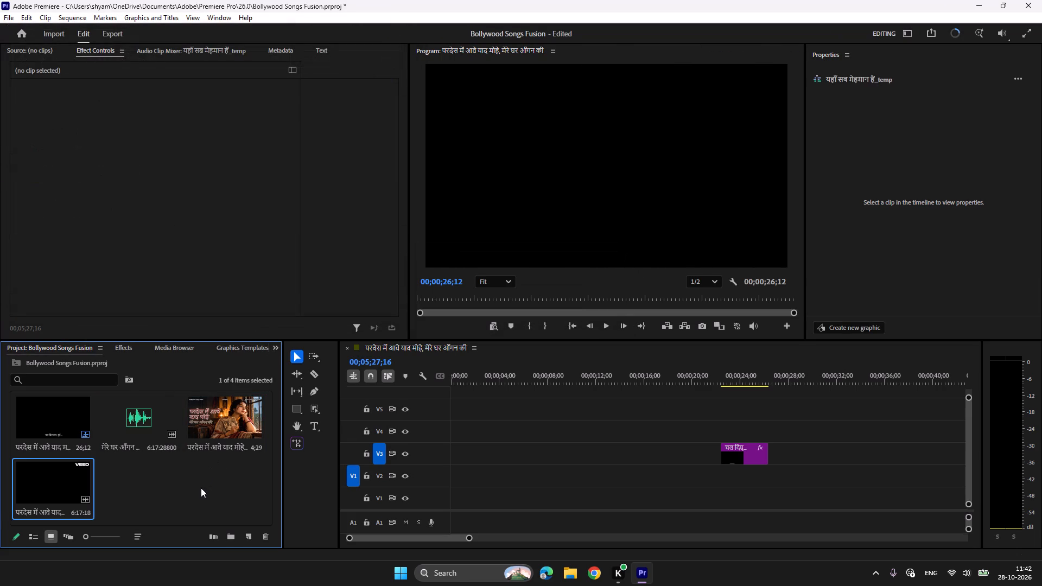
left_click(201, 488)
Place the new cover image at the start of track V1 and dismiss the WhatsApp notification.
left_click(218, 423)
left_click_drag(218, 419, 490, 485)
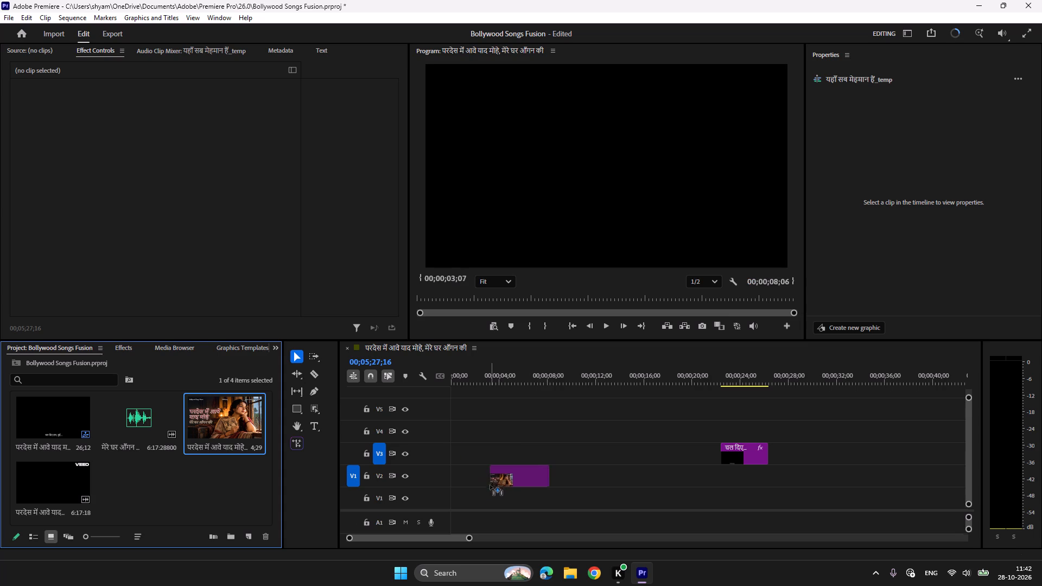
left_click_drag(490, 485, 442, 496)
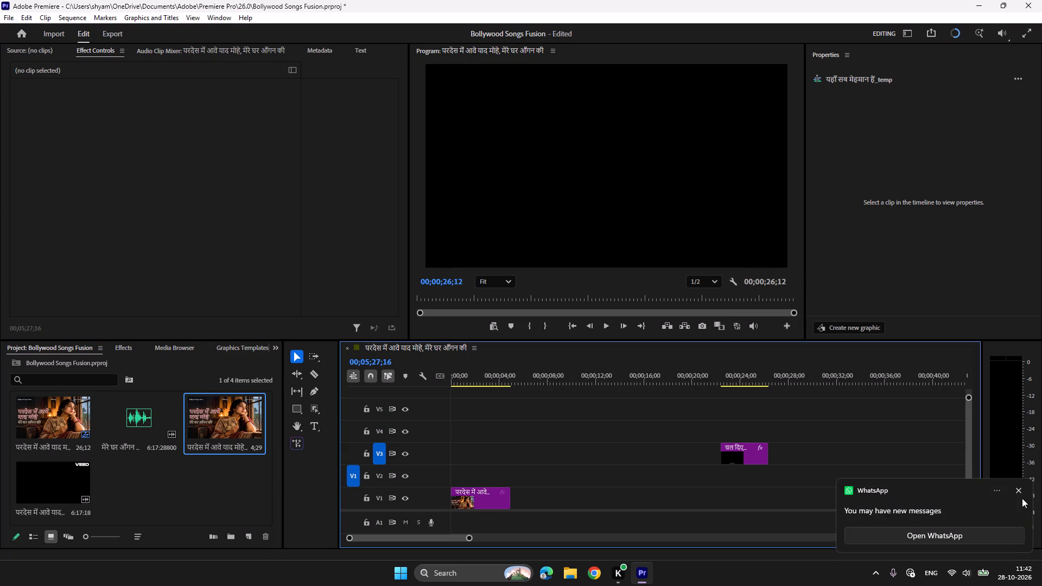
left_click(1020, 489)
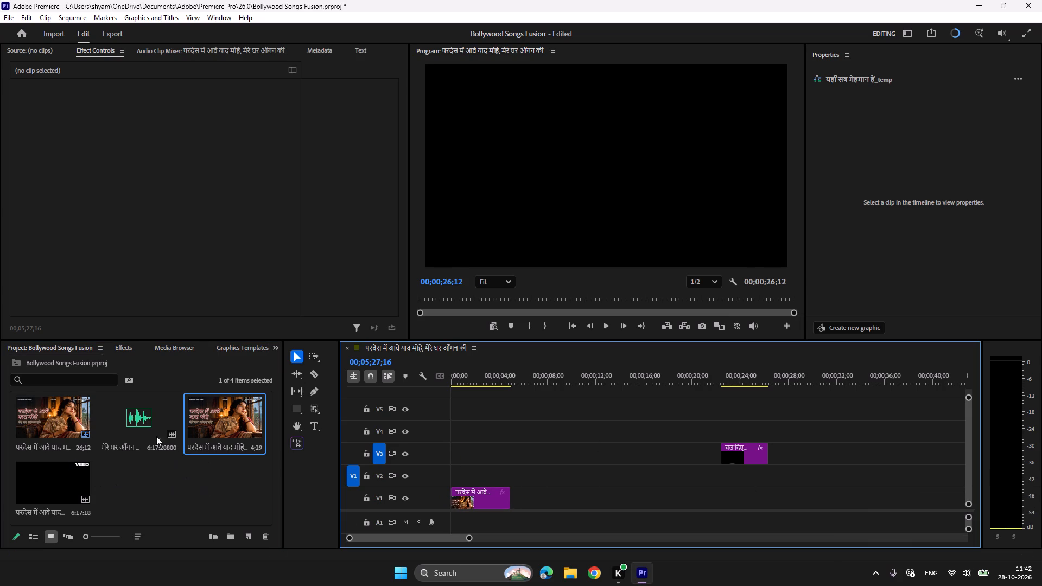
Place the "मेरे घर आँगन की" audio at the start of track A1.
left_click_drag(144, 419, 444, 525)
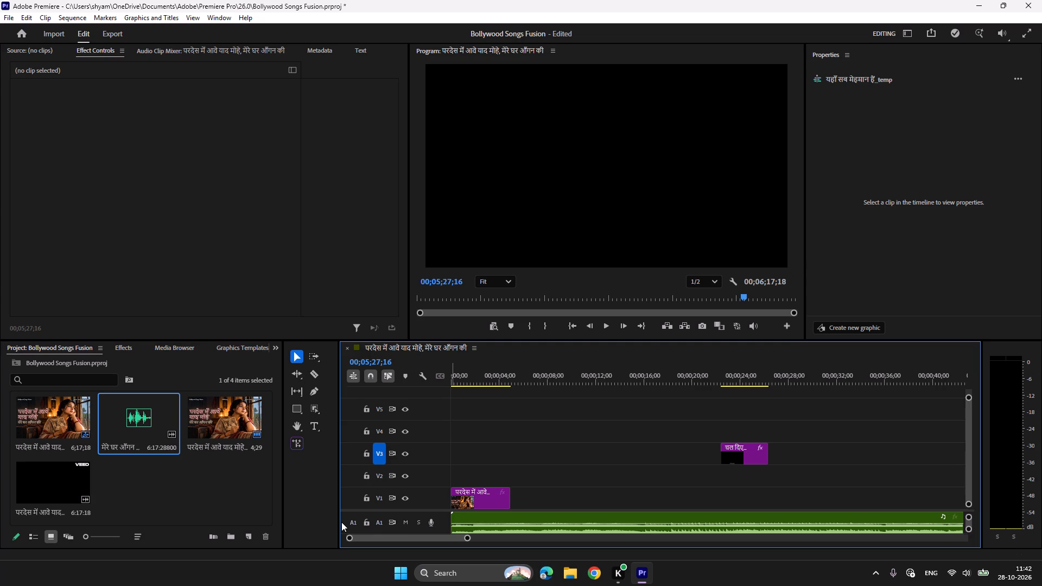
Place only the video part of the waveform mp4 at the start of track V2.
double_click(53, 475)
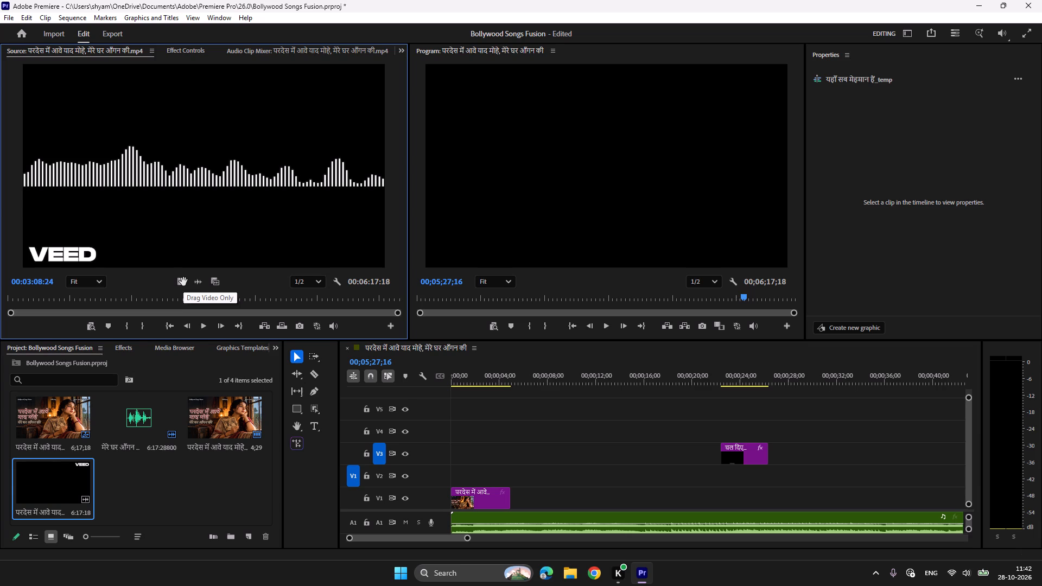
left_click_drag(183, 282, 450, 463)
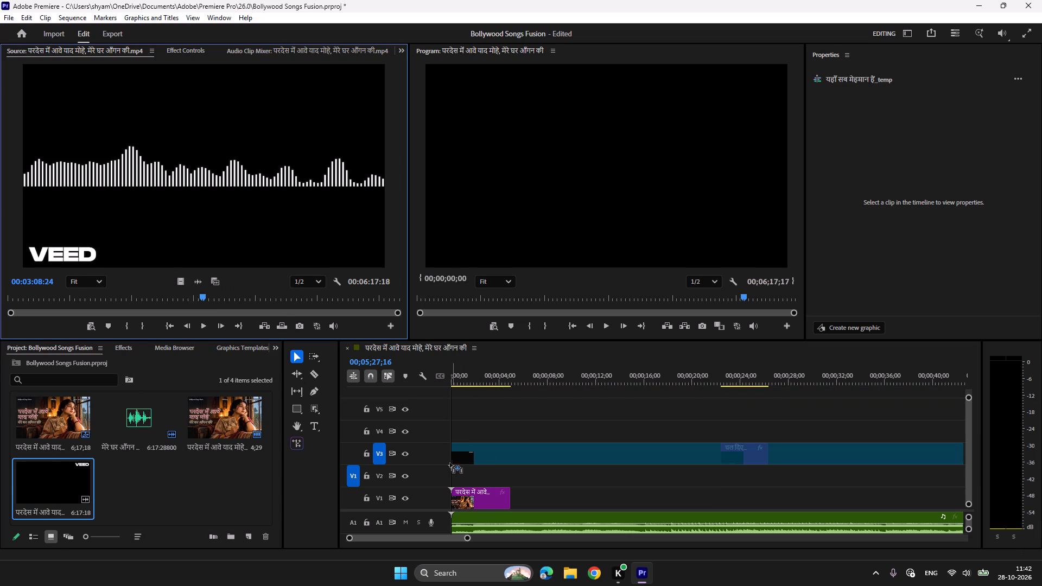
left_click_drag(450, 463, 439, 470)
Scale the waveform video on V2 to fill the frame, with the playhead near the start of the sequence.
left_click(474, 381)
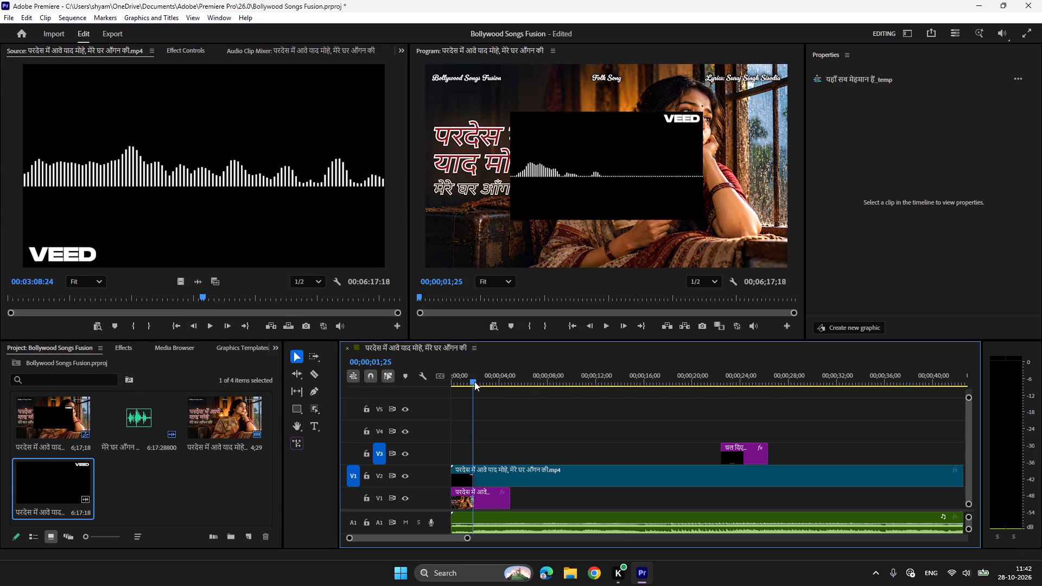
right_click(518, 476)
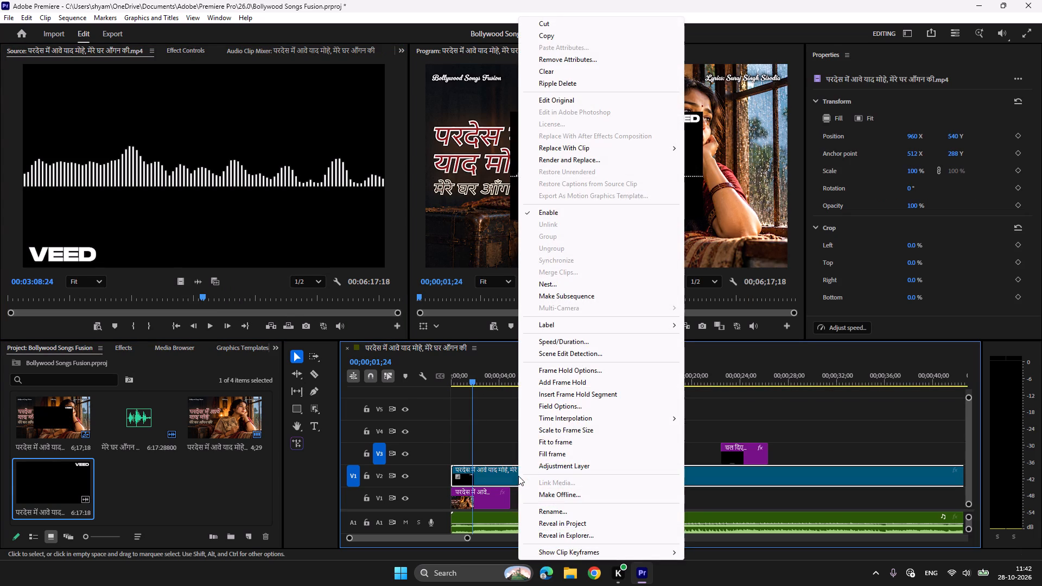
left_click(569, 451)
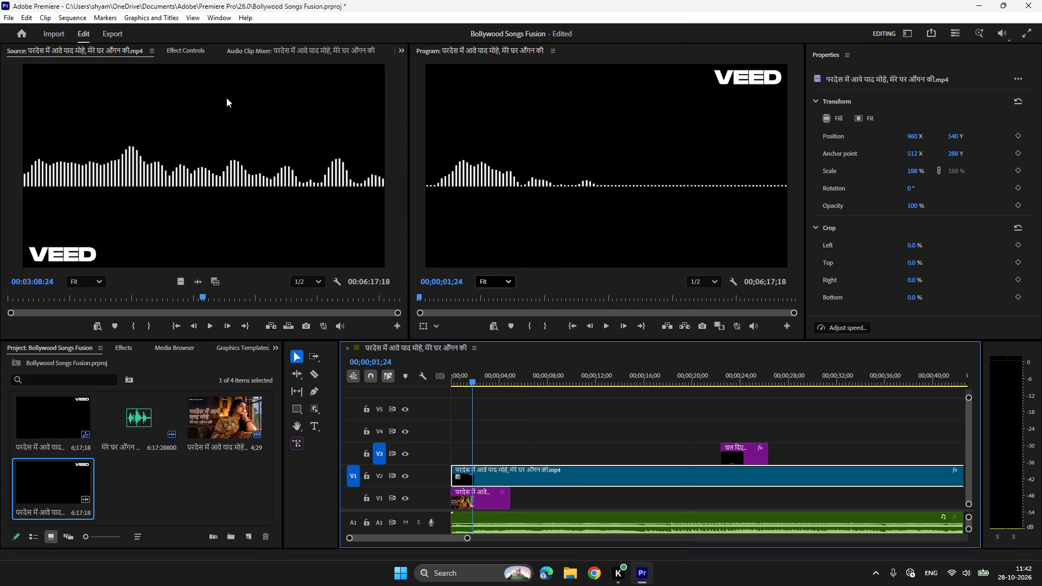
Crop the waveform video 40% from the top and 40% from the bottom.
left_click(189, 49)
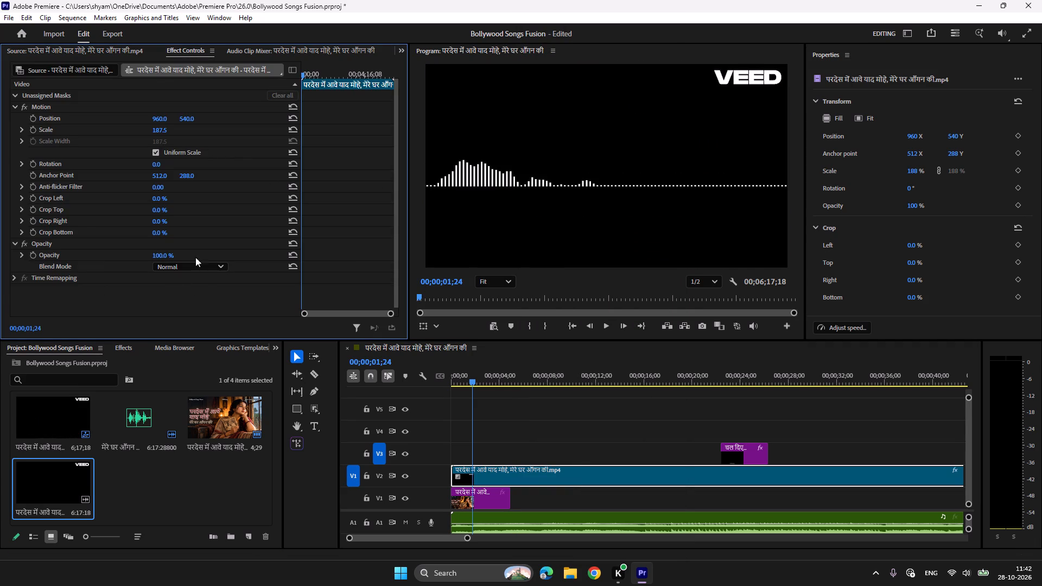
left_click(157, 209)
type("40")
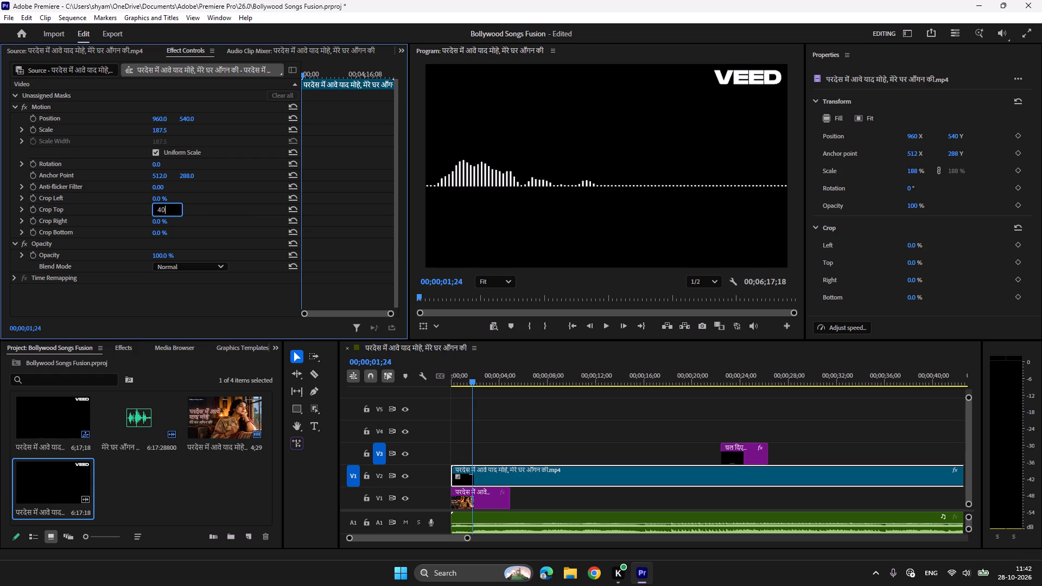
key("Return")
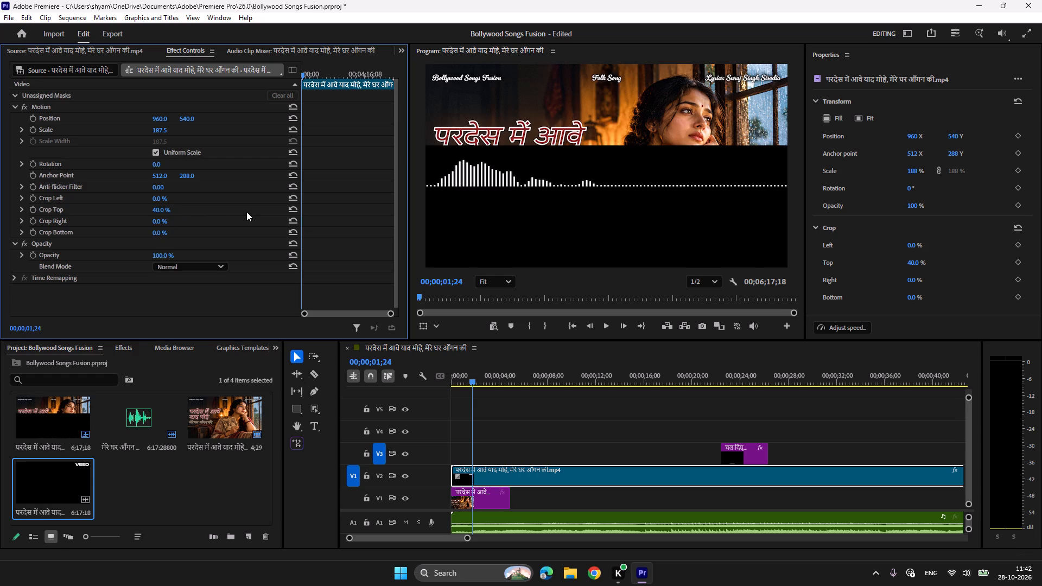
left_click(161, 232)
type("40")
key("Return")
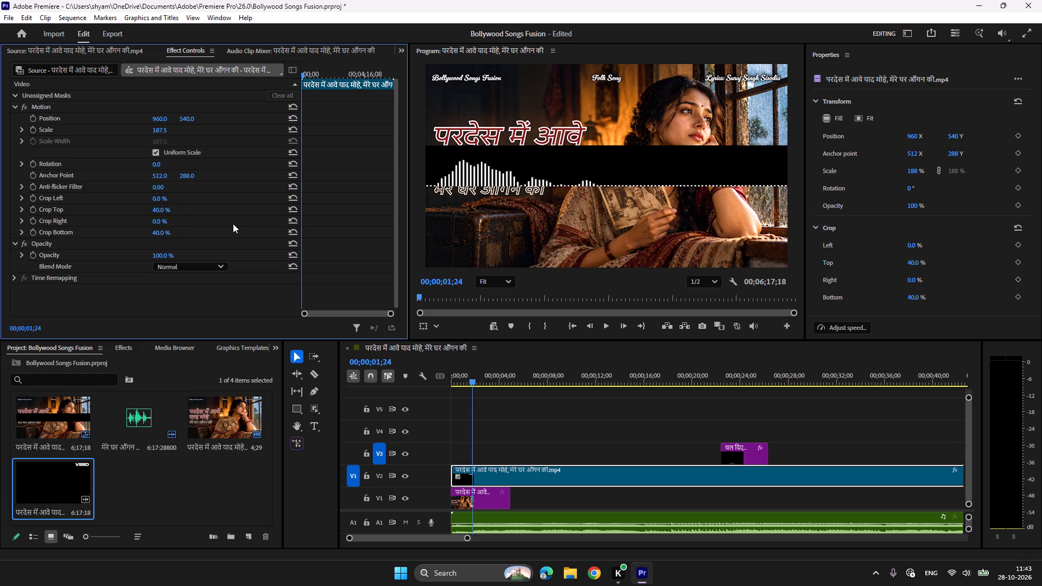
Set the waveform video's vertical position to 972.
left_click(189, 117)
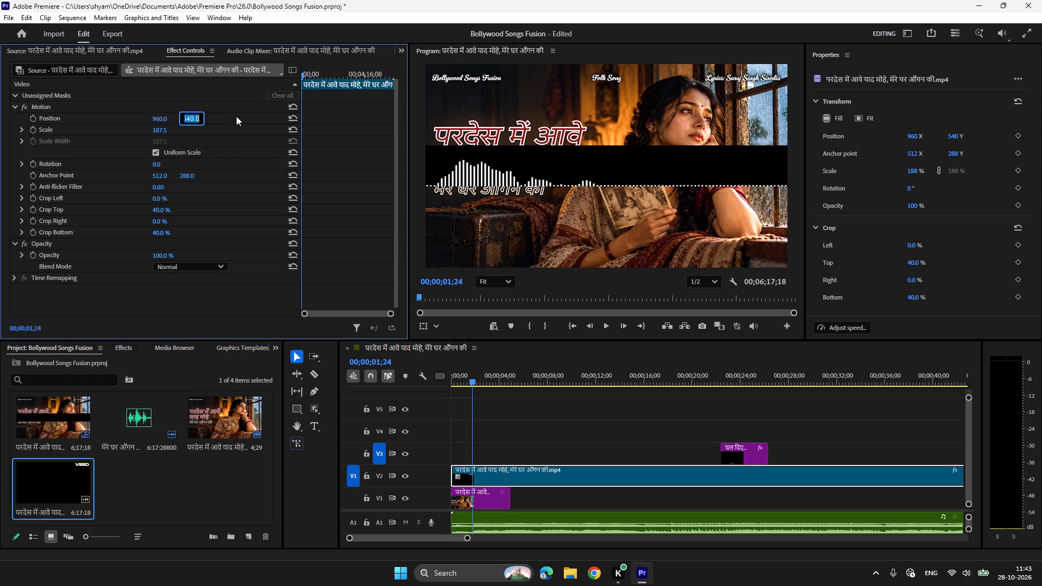
type("97")
key("2")
key("Return")
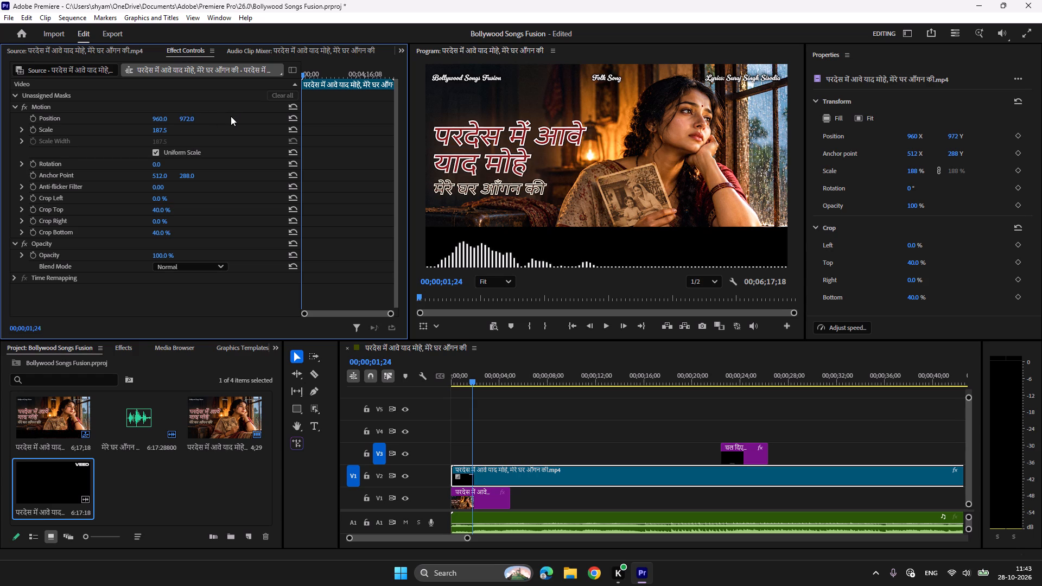
Apply the Luma Key effect from the Keying video effects to the waveform video.
left_click(127, 347)
left_click(14, 435)
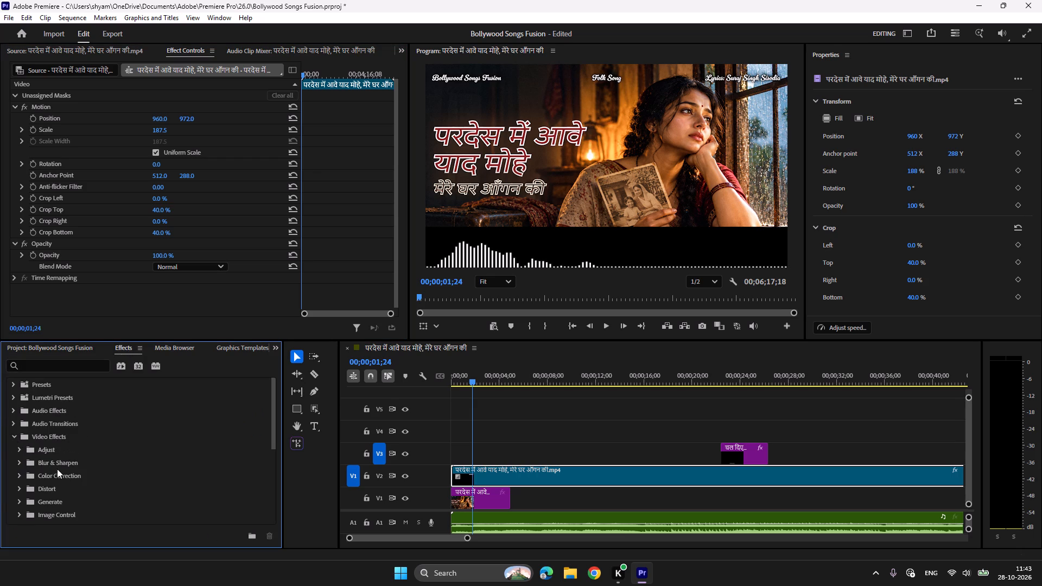
scroll(4, 494, "down", 4)
left_click(20, 496)
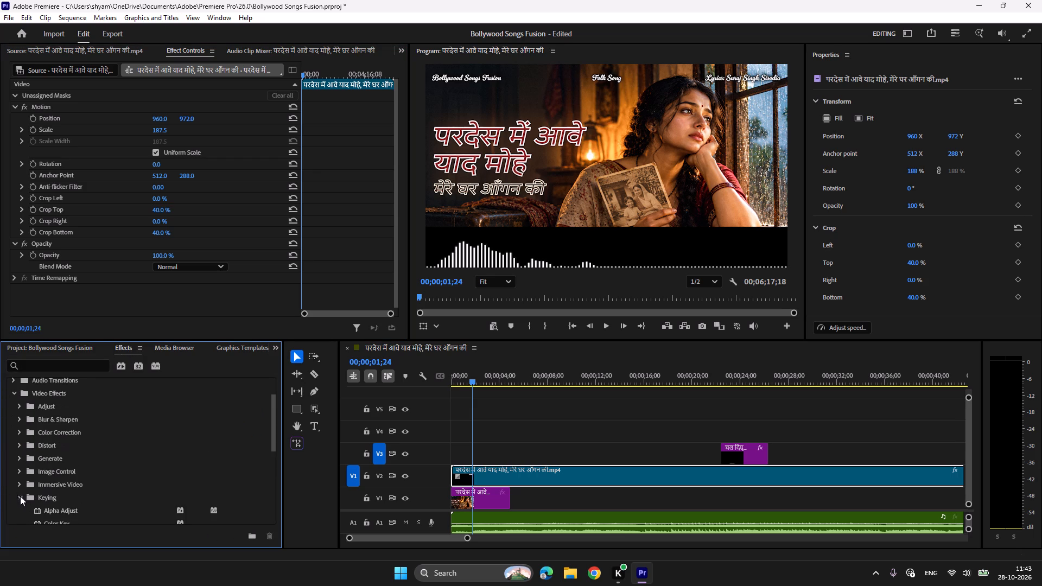
scroll(111, 480, "down", 6)
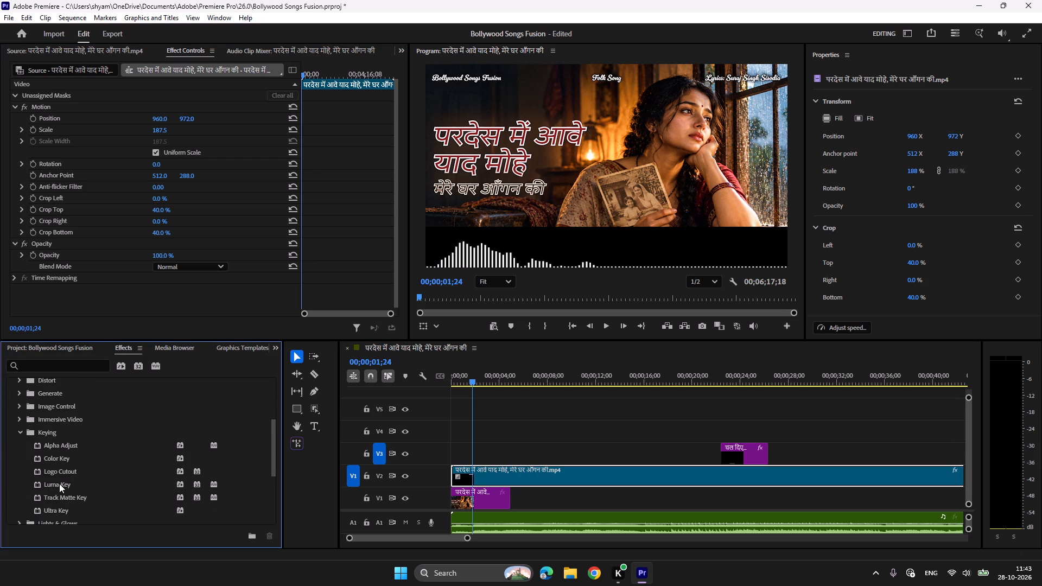
double_click(59, 483)
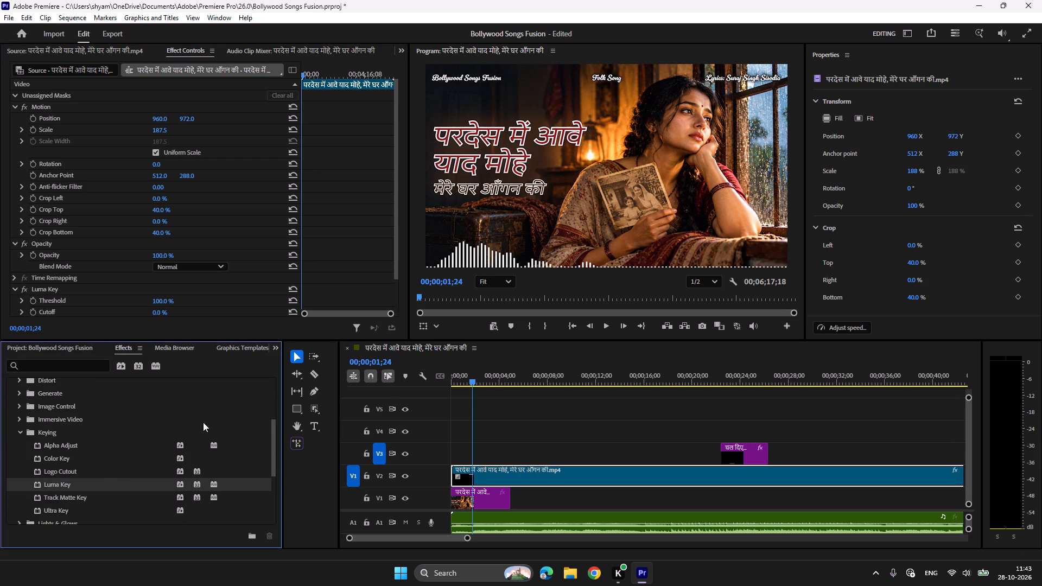
Extend the cover image on V1 to match the end of the waveform video, for a duration of 00;06;17;18.
left_click(60, 347)
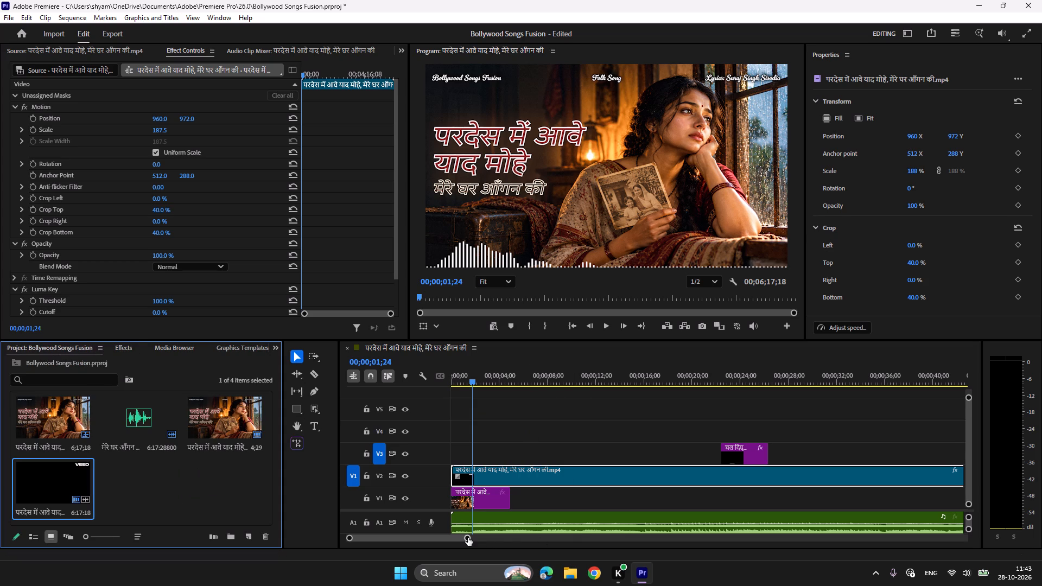
left_click_drag(468, 538, 697, 542)
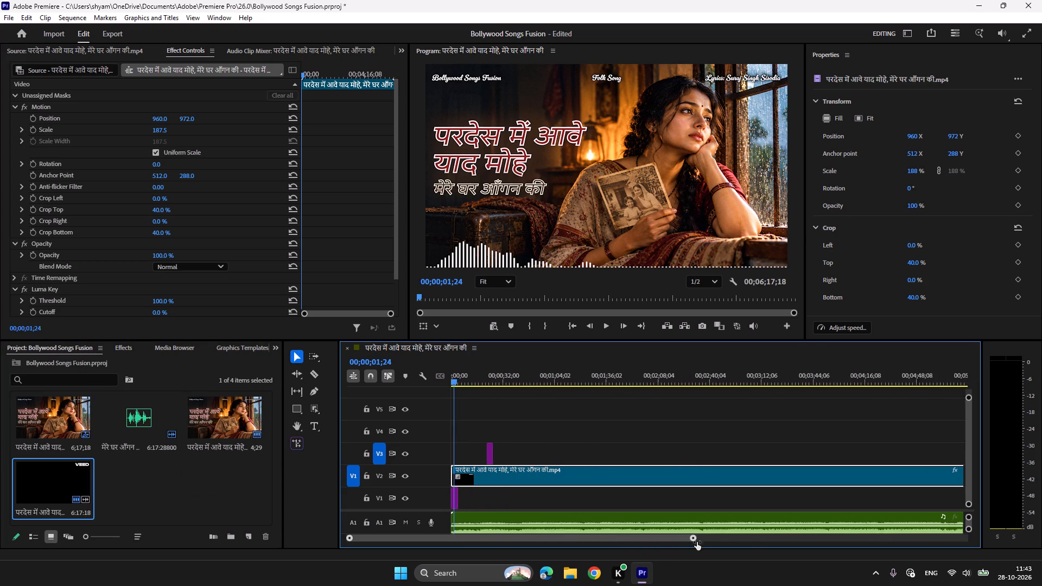
left_click_drag(697, 542, 752, 545)
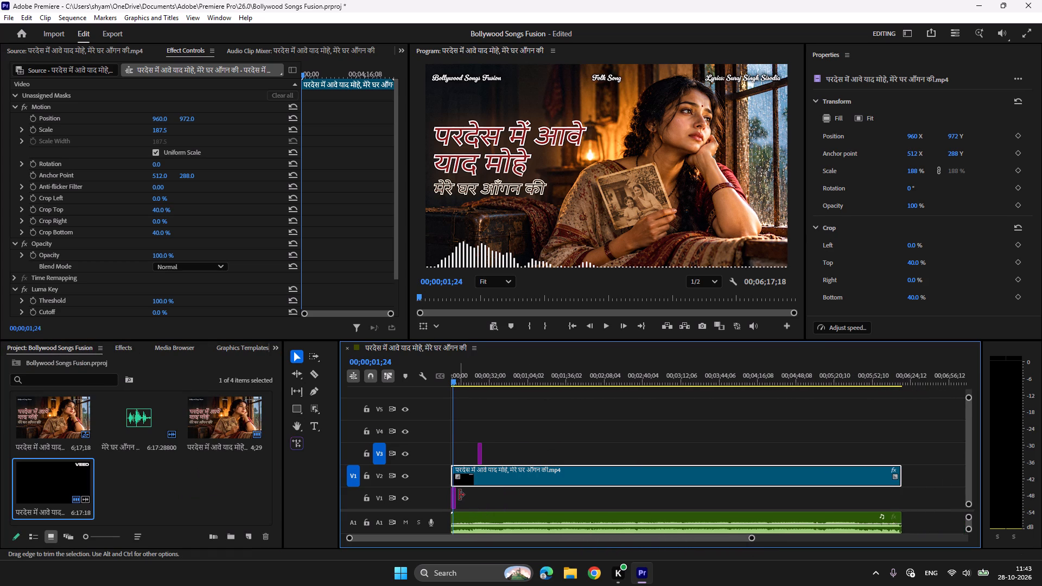
left_click_drag(459, 495, 903, 507)
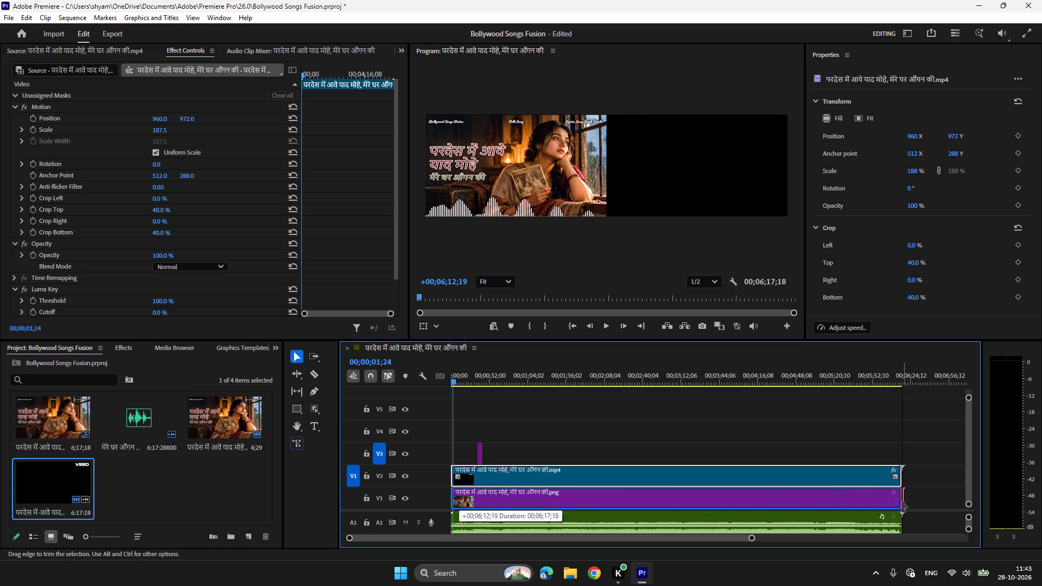
left_click_drag(903, 507, 903, 507)
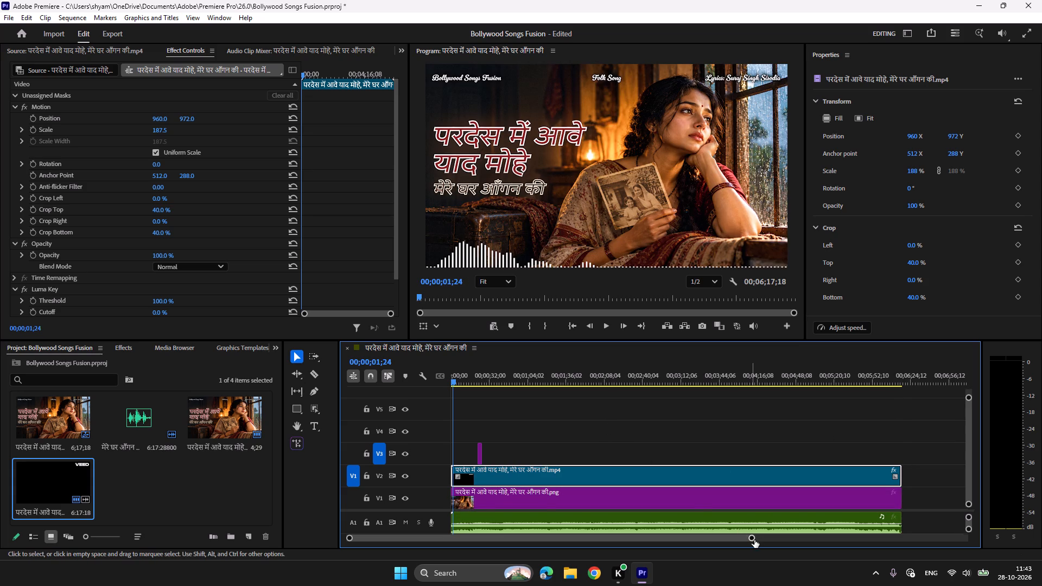
Save the project.
left_click_drag(753, 539, 563, 539)
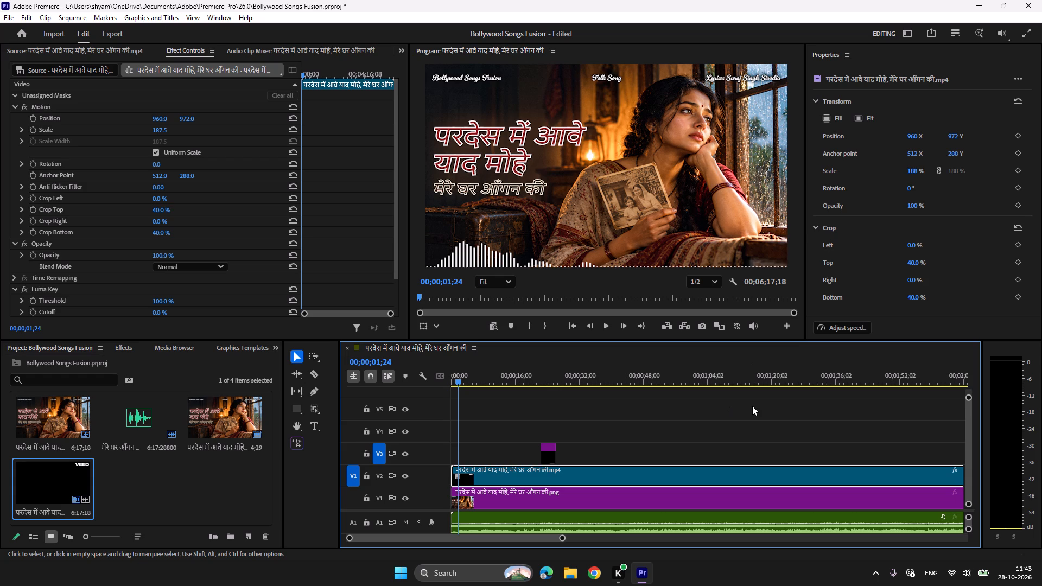
key("ctrl+s")
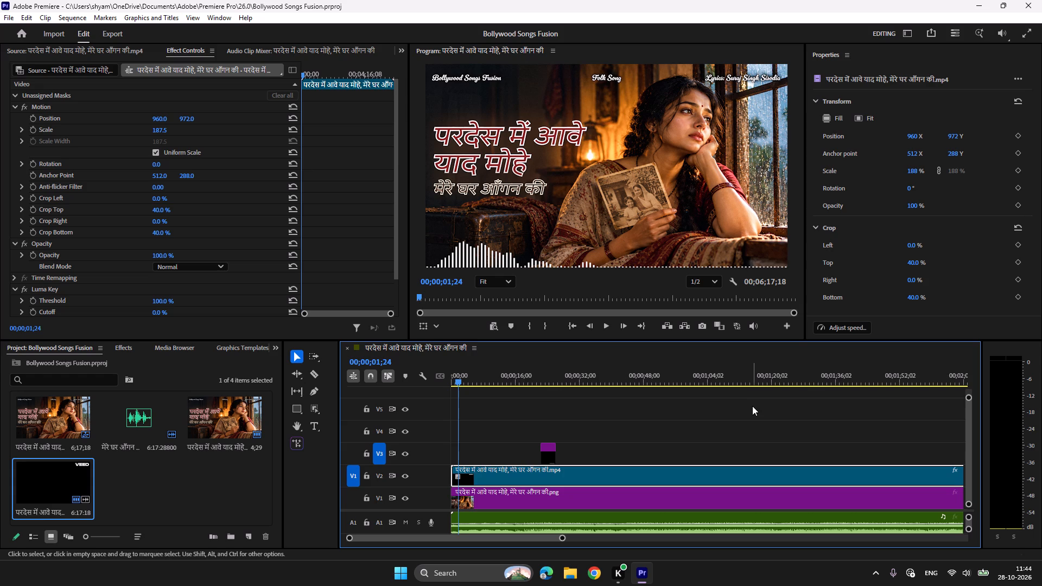
Check the audio level in playback and set the song's audio clip on A1 to a volume of 5.0 dB.
key("space")
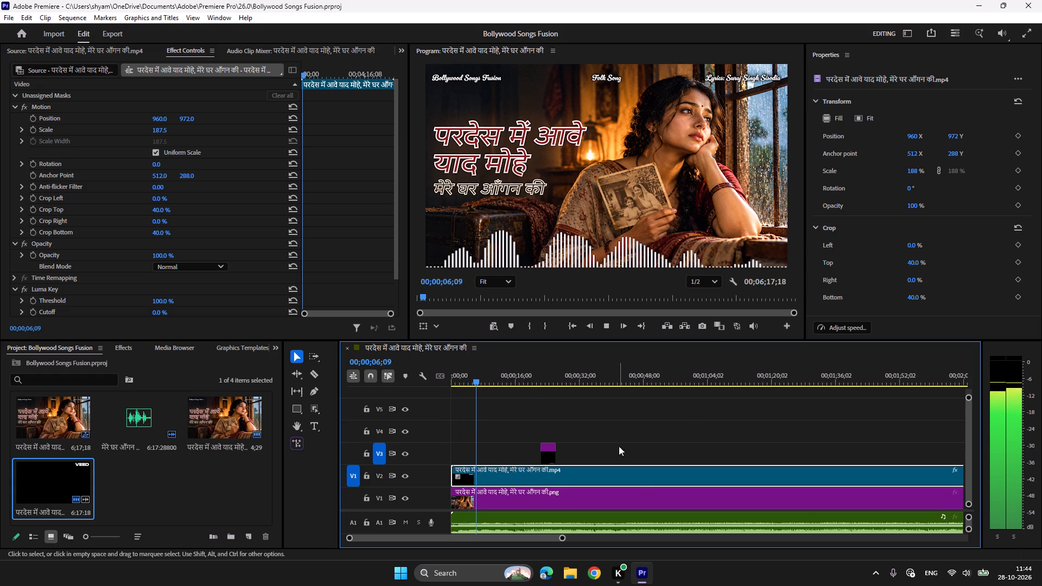
key("space")
left_click(621, 516)
left_click(981, 118)
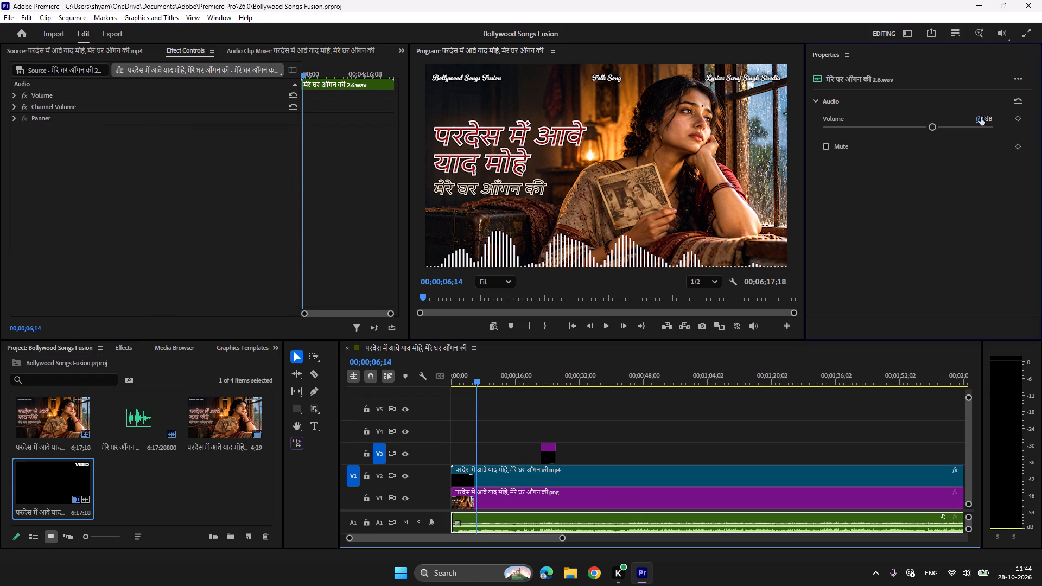
key("5")
key("Return")
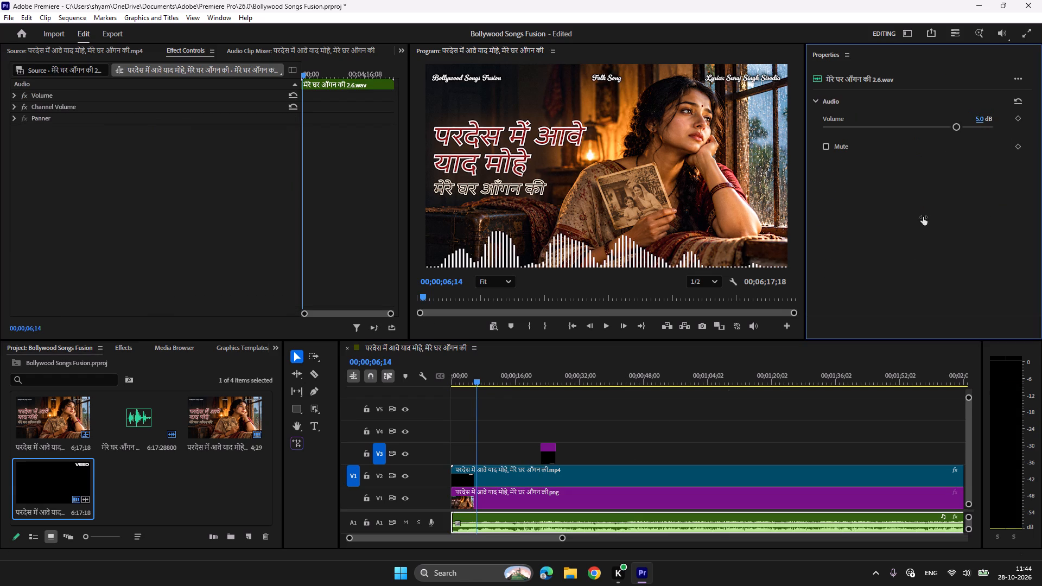
Play the sequence from near its start to listen to the song's intro.
left_click(463, 377)
left_click(468, 379)
key("space")
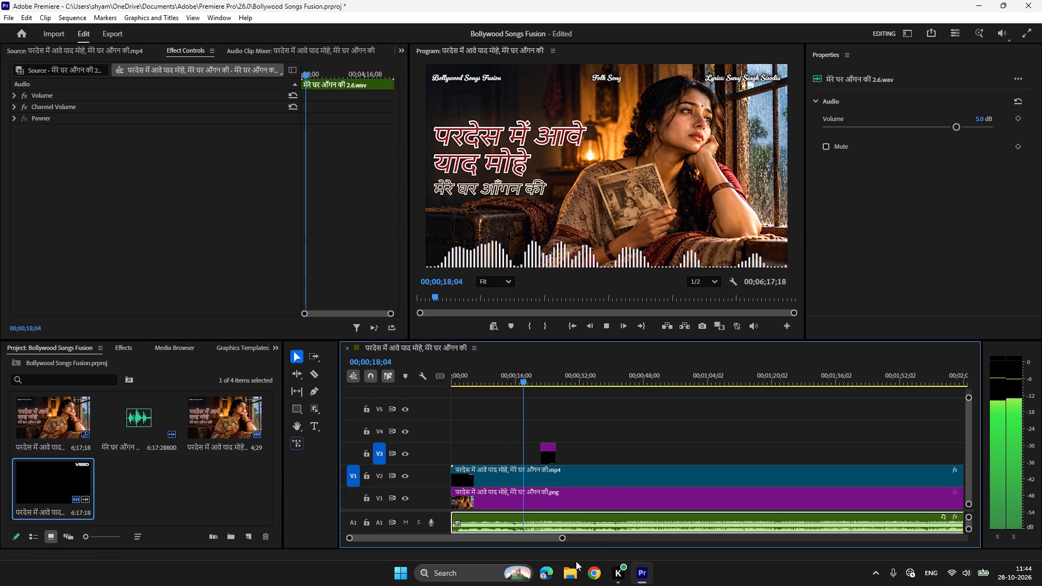
Switch to File Explorer and rename New Text Document.txt in the Bollywood Songs folder as "273. परदेस में आवे याद मोहे, मेरे घर आँगन की".
left_click(566, 571)
left_click(54, 220)
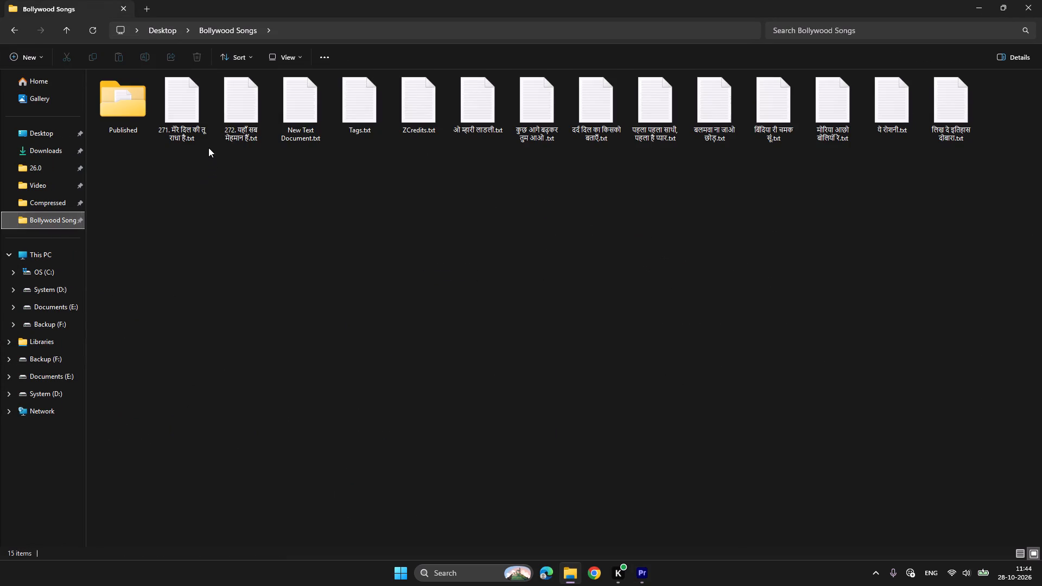
left_click(293, 134)
left_click(301, 137)
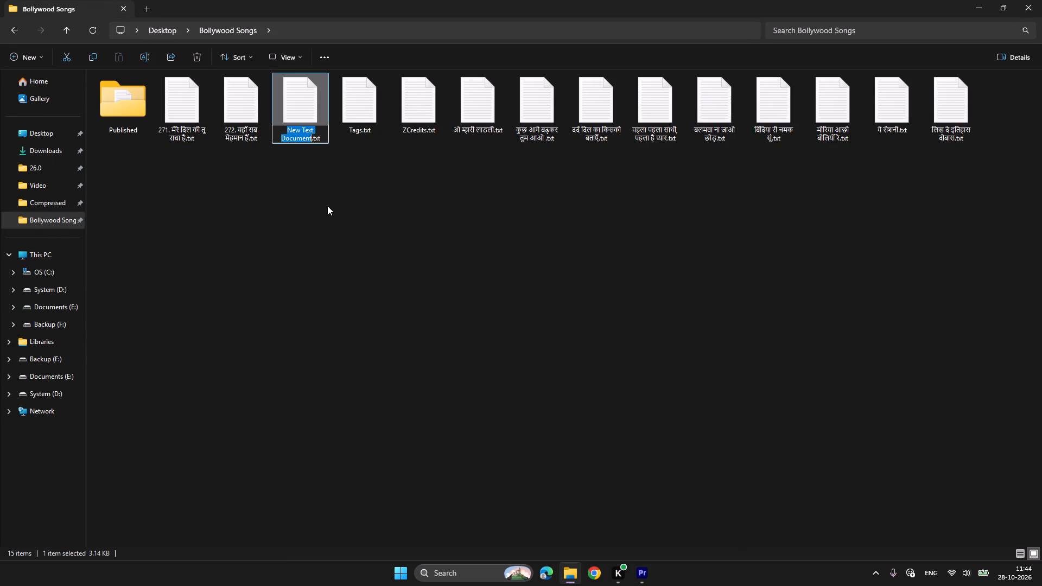
type("28")
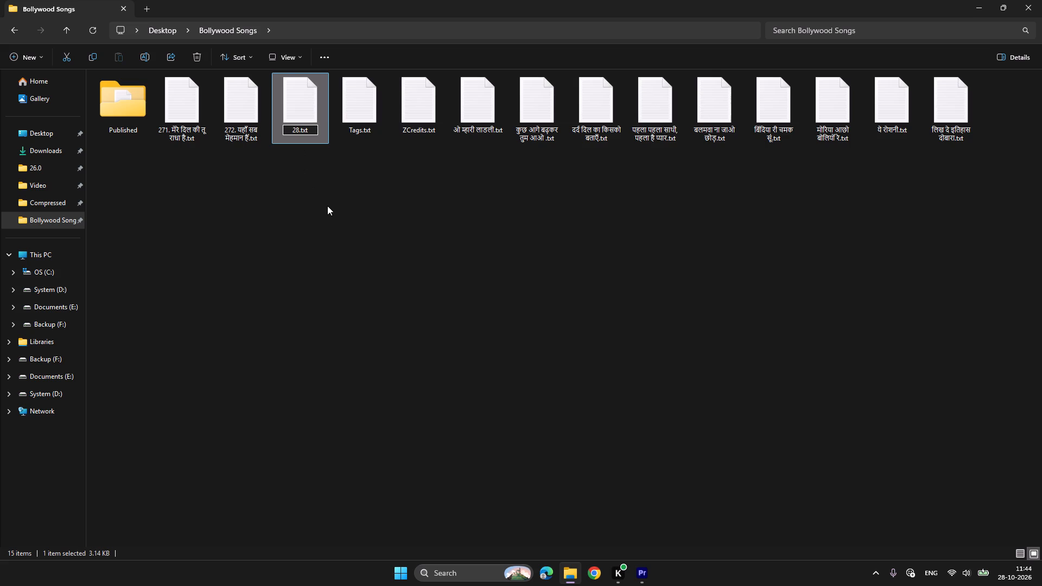
key("BackSpace")
key("7")
type("3.")
key("space")
key("super+v")
left_click(374, 277)
key("ctrl+v")
left_click(244, 279)
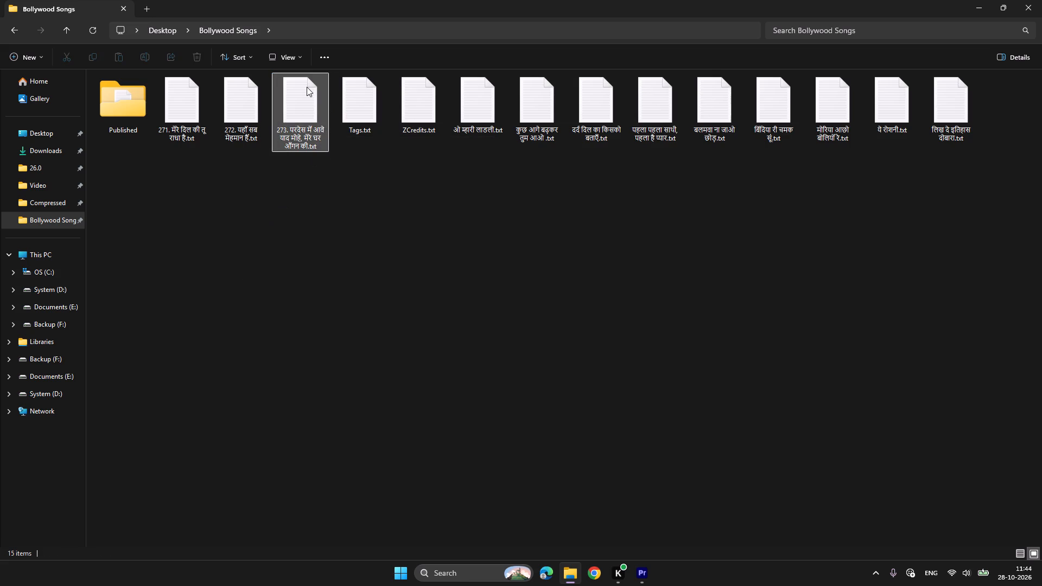
Open the renamed lyrics text file in Notepad.
double_click(307, 87)
Return to Premiere Pro, stop playback and move the lyric title on V3 so it starts at 00;00;36;10.
left_click(628, 575)
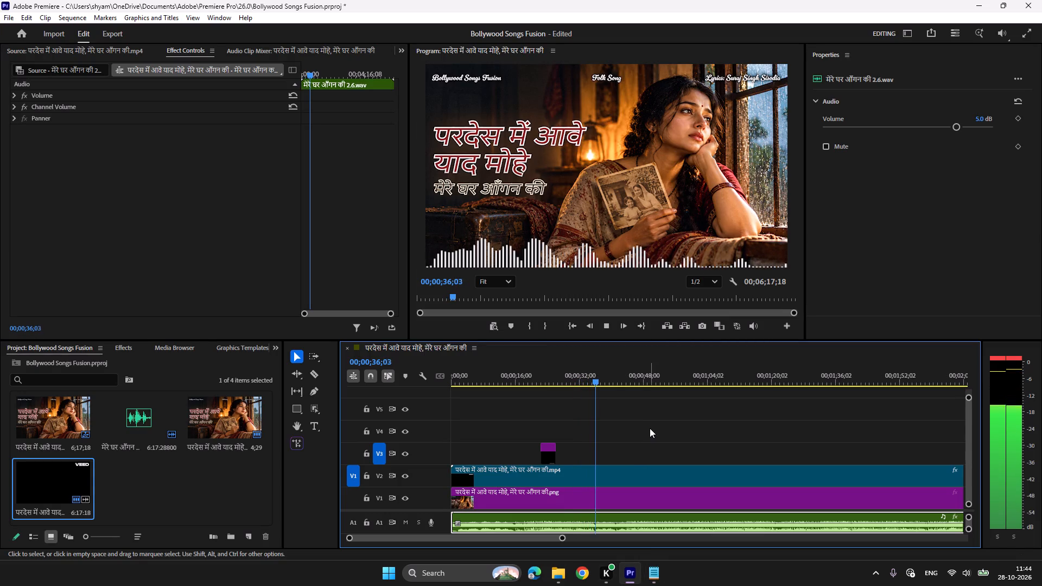
key("space")
left_click_drag(547, 455, 603, 458)
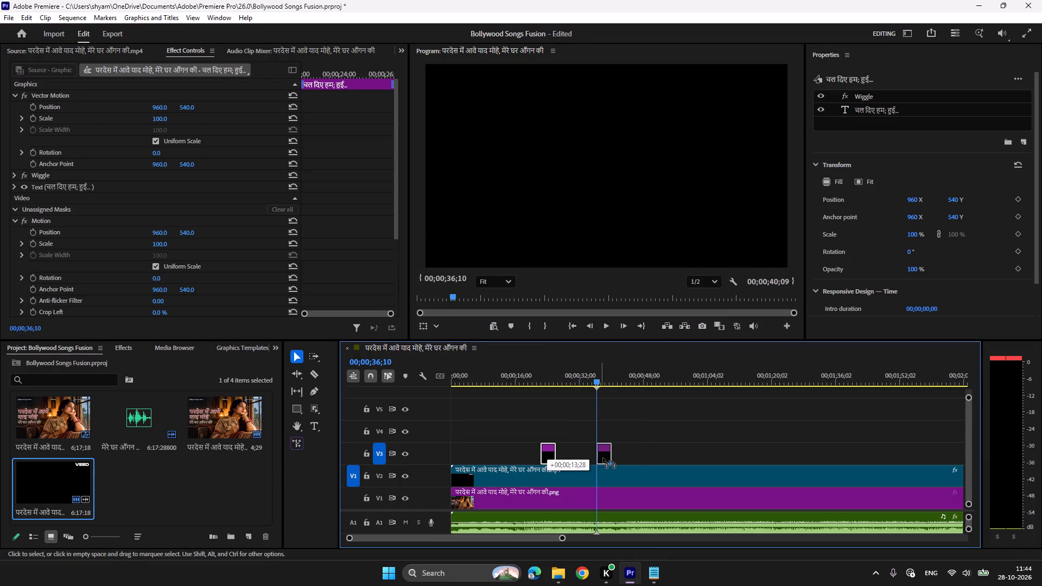
left_click_drag(603, 458, 606, 458)
Play the sequence up to 00;00;41;17 and copy the first "परदेस में आवे याद मोहे" line from the Notepad lyrics.
key("space")
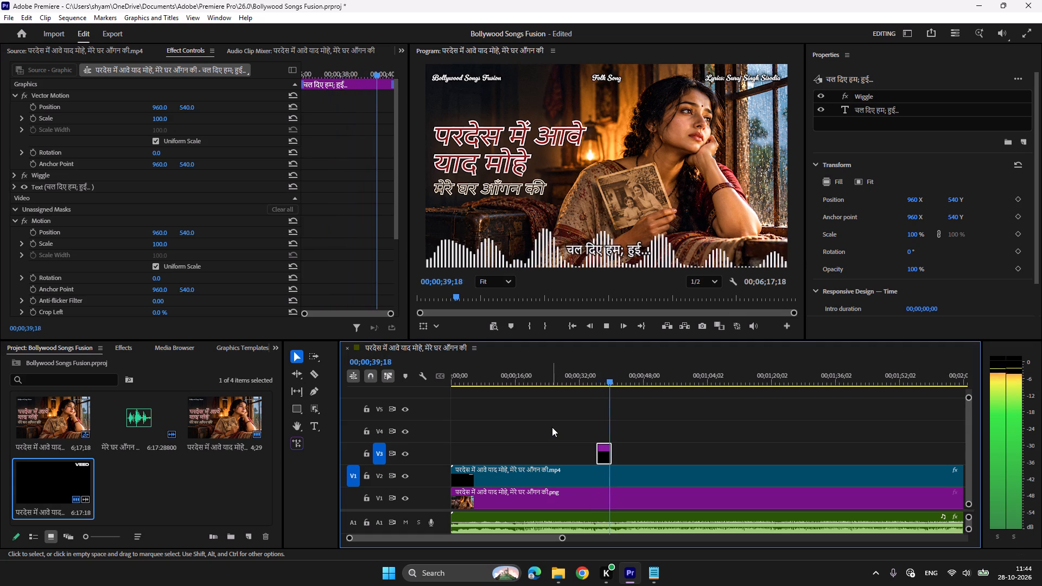
key("space")
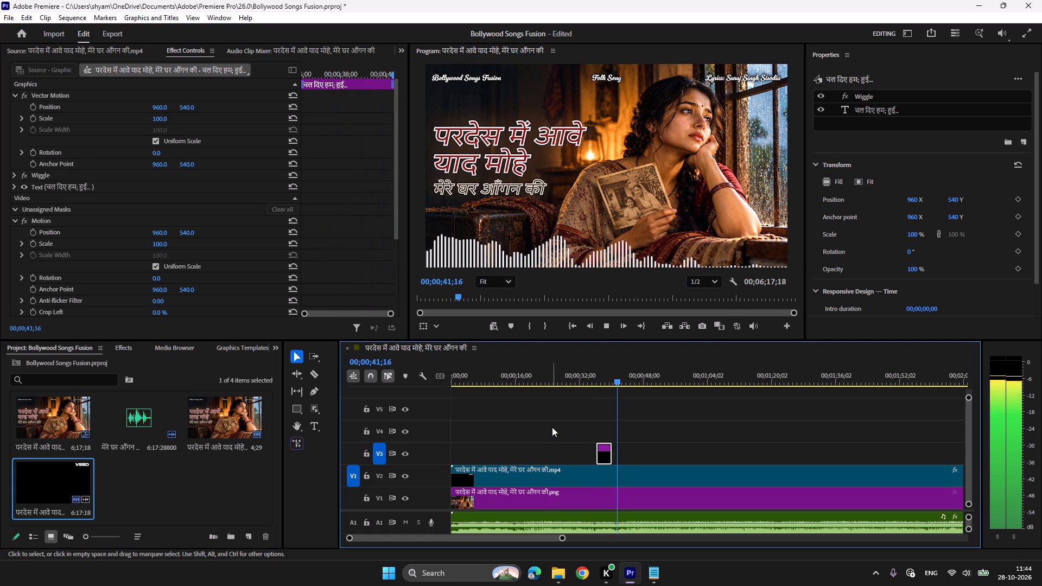
left_click(656, 574)
scroll(675, 300, "up", 4)
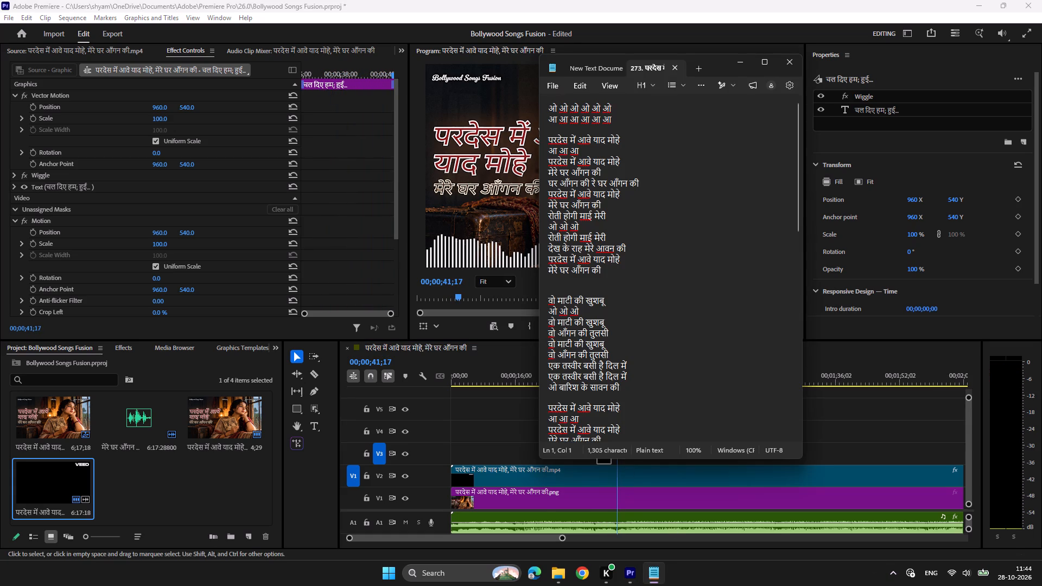
left_click_drag(625, 139, 536, 139)
key("ctrl+c")
left_click(634, 577)
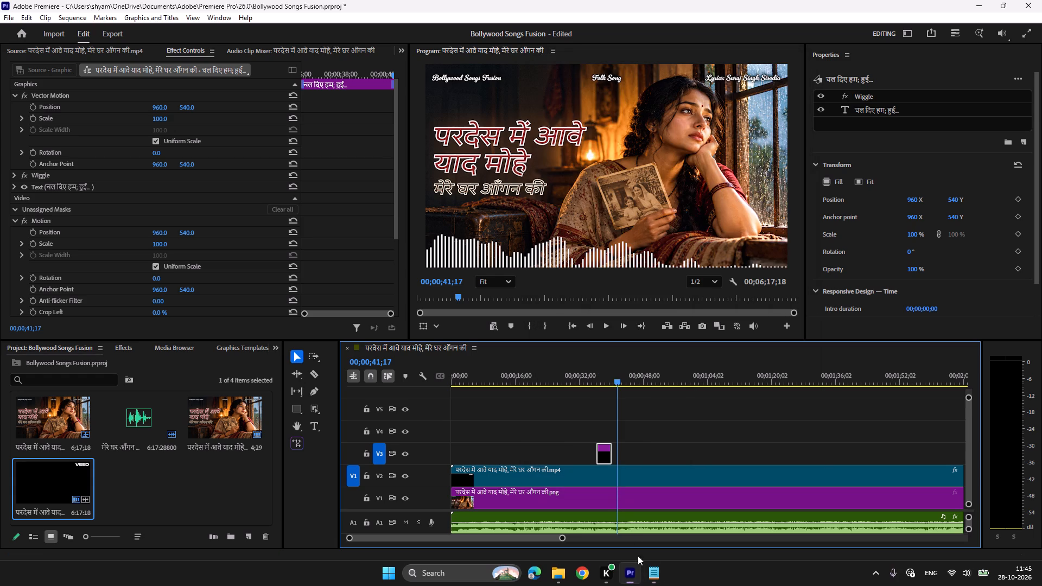
Extend the lyric title's end on V3 to the playhead at 00;00;41;17, giving a duration of 00;00;05;07.
left_click_drag(610, 451, 617, 454)
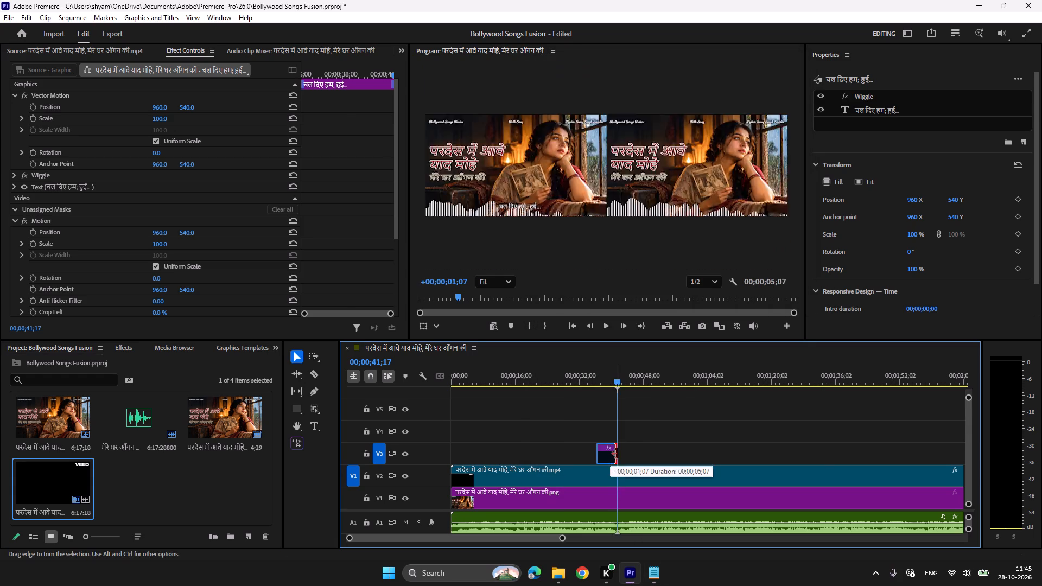
left_click_drag(617, 454, 616, 454)
Replace the lyric title's text with "परदेस में आवे याद मोहे".
left_click(608, 378)
key("t")
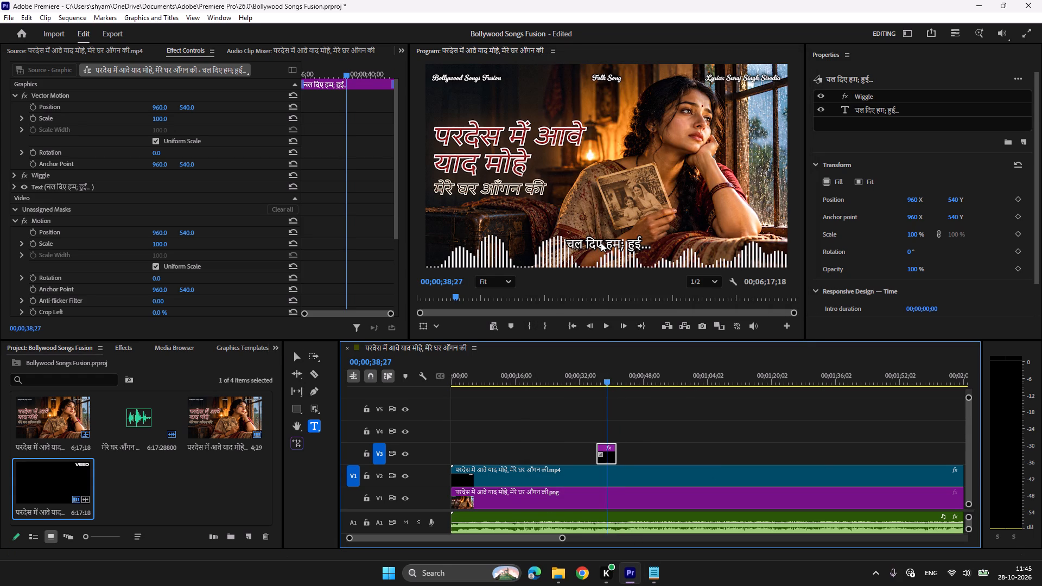
left_click(605, 242)
key("ctrl+a")
key("ctrl+v")
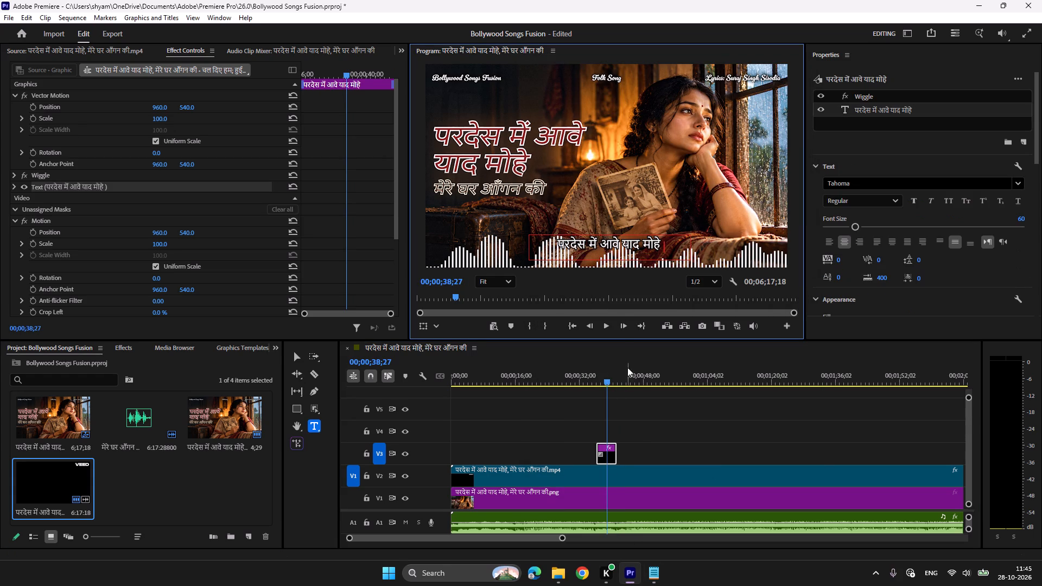
Play on to the next sung line and duplicate the lyric title on V3 at about 00;00;45;20.
left_click(593, 378)
key("space")
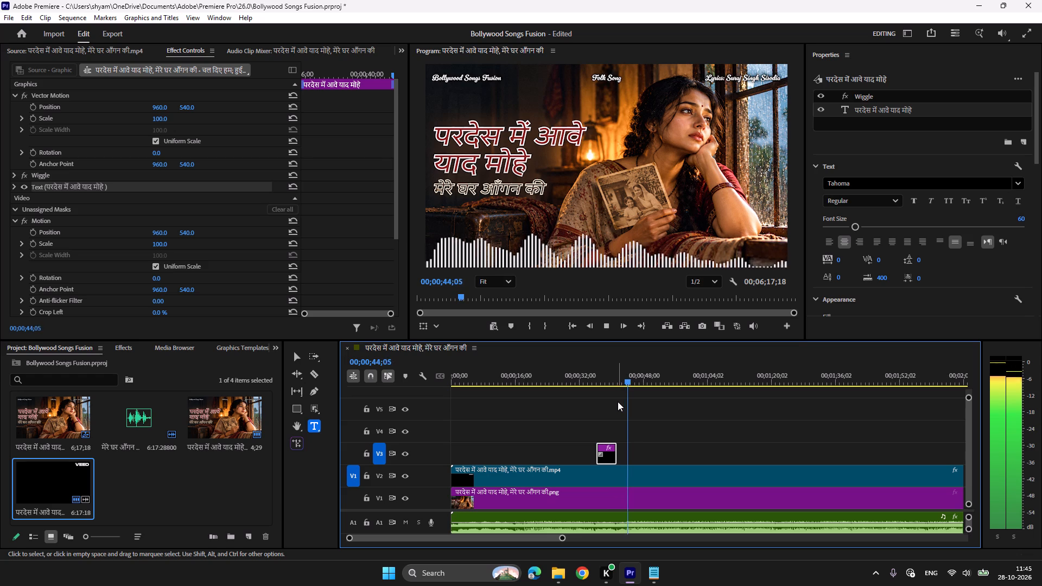
key("space")
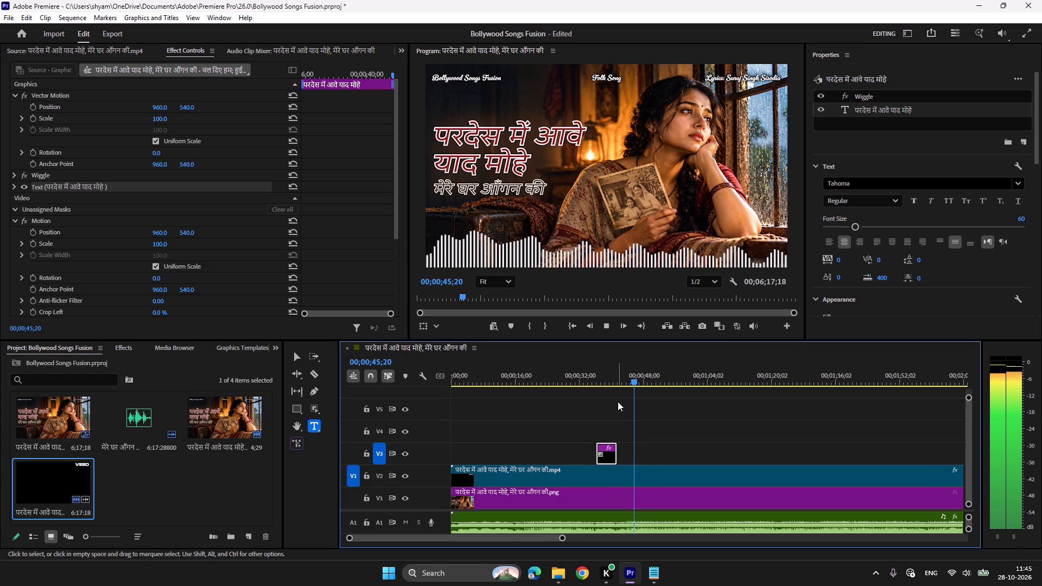
key("ctrl+c")
key("ctrl+v")
Play through the second lyric title and paste another copy on V3 directly after it, at 00;00;50;13.
left_click(632, 381)
key("space")
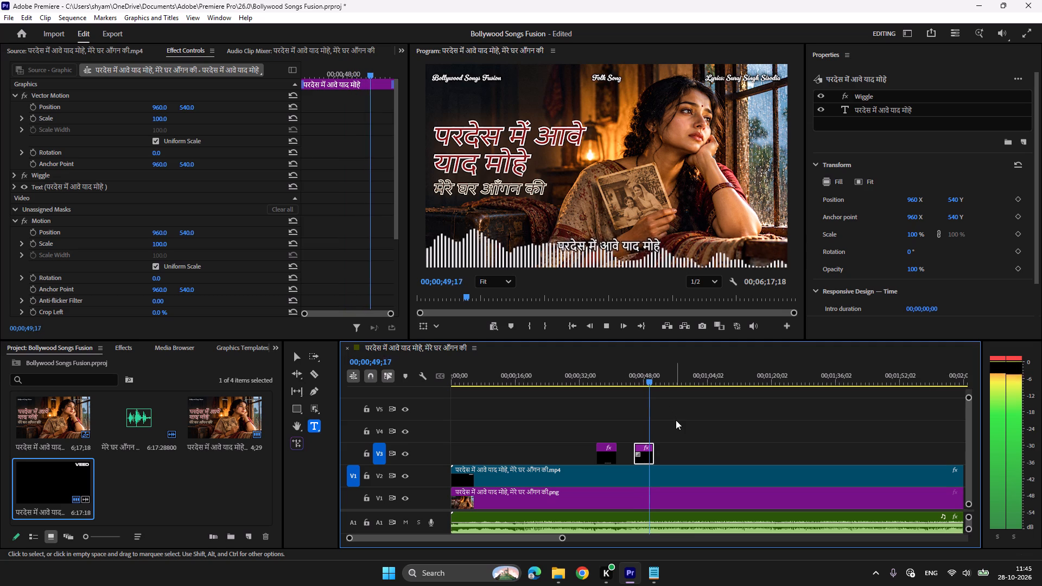
key("space")
key("ctrl+c")
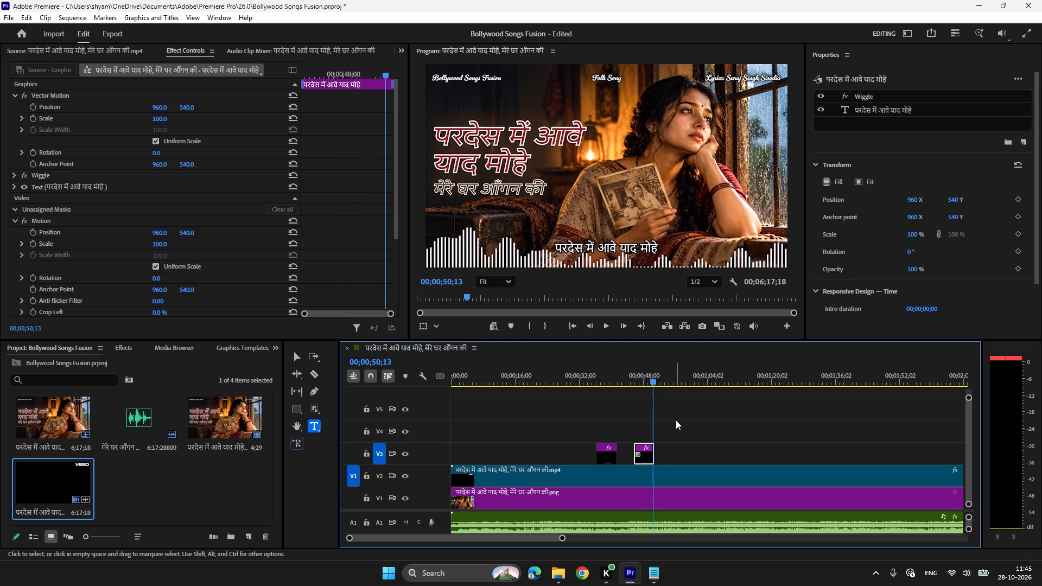
key("ctrl+v")
Replace the third lyric title's text with the line "मेरे घर आँगन की" copied from the Notepad lyrics.
left_click(653, 575)
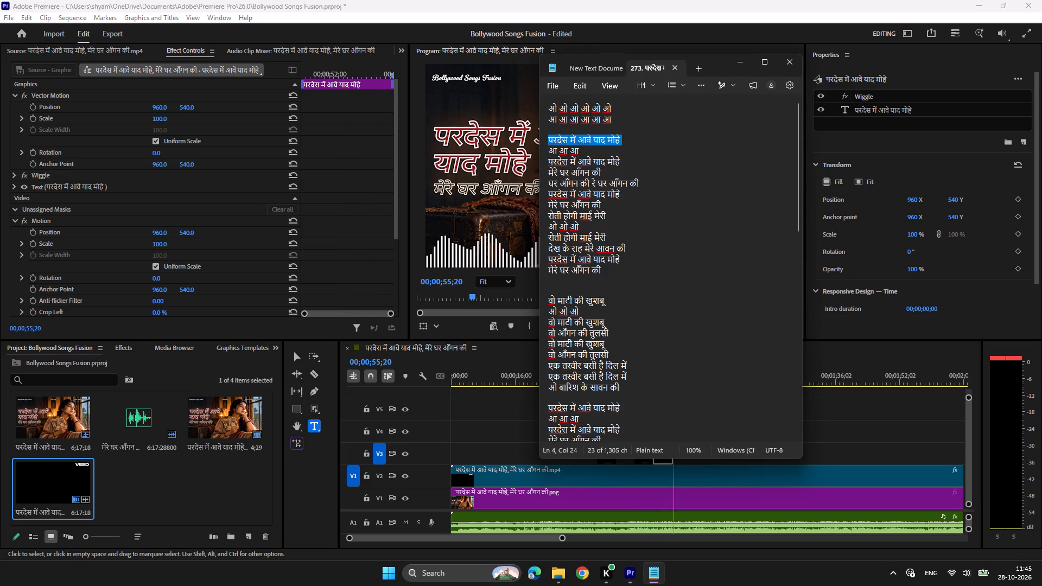
left_click_drag(609, 169, 542, 169)
key("ctrl+c")
left_click(631, 575)
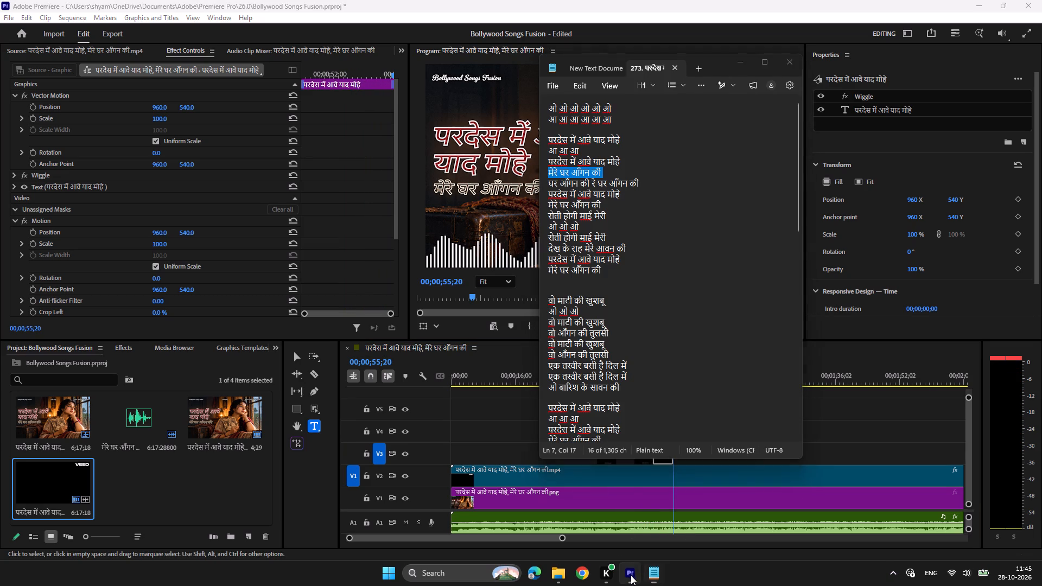
left_click(665, 377)
left_click(620, 246)
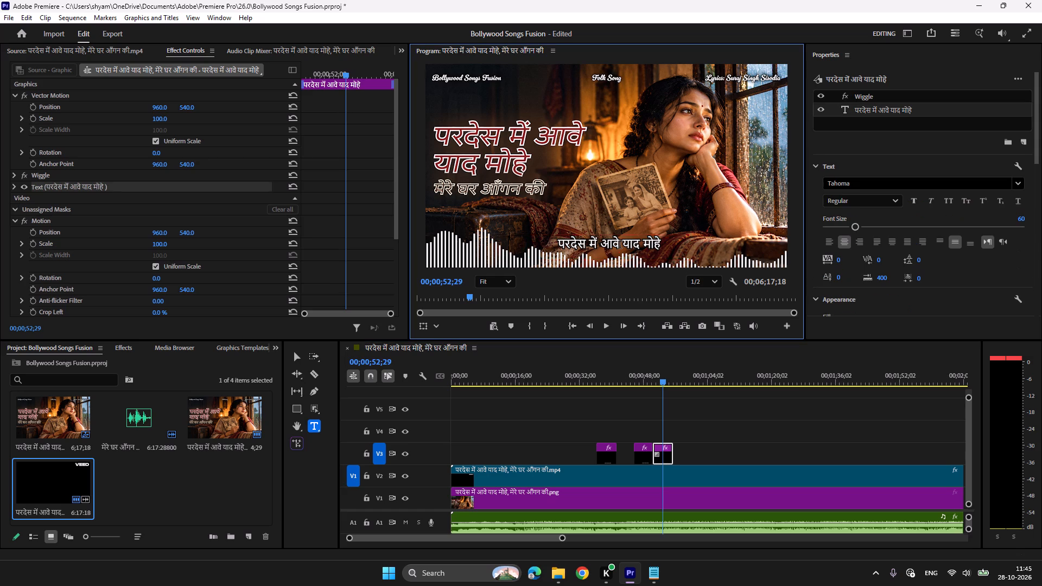
key("ctrl+a")
key("ctrl+v")
Play through the third lyric title and paste a copy of it on V3 at 00;00;54;28.
left_click(647, 371)
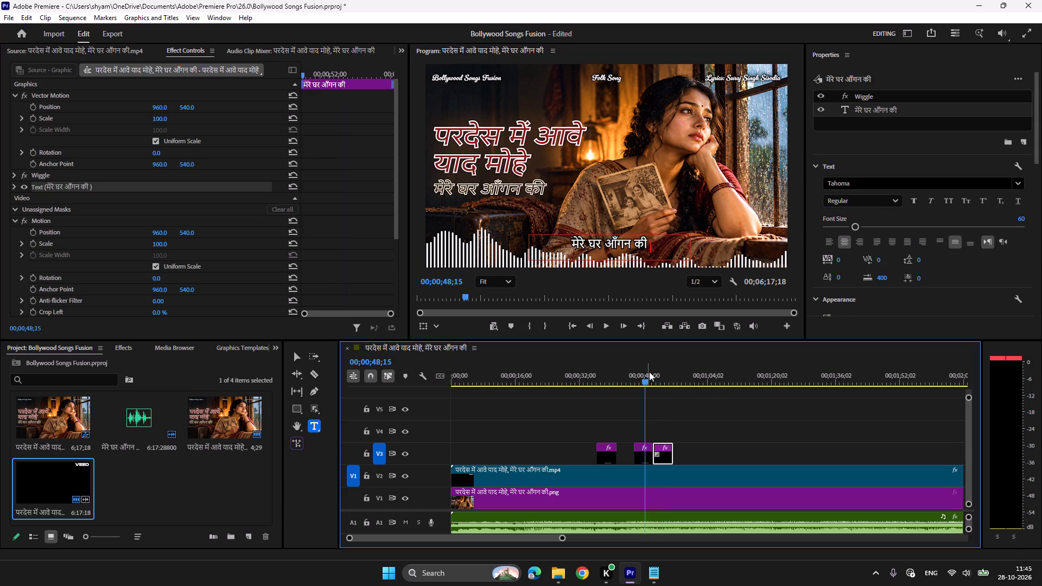
key("space")
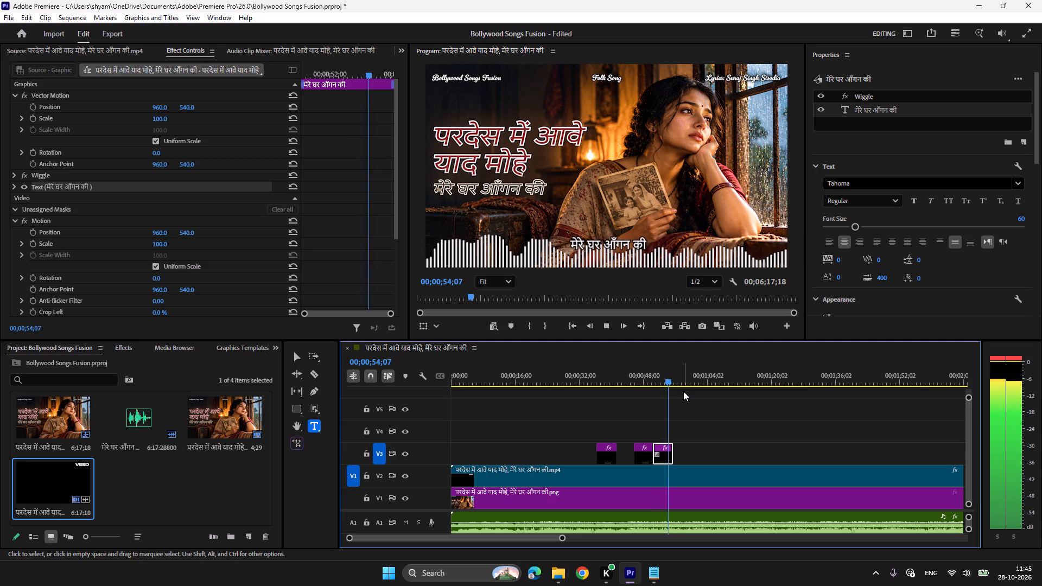
key("space")
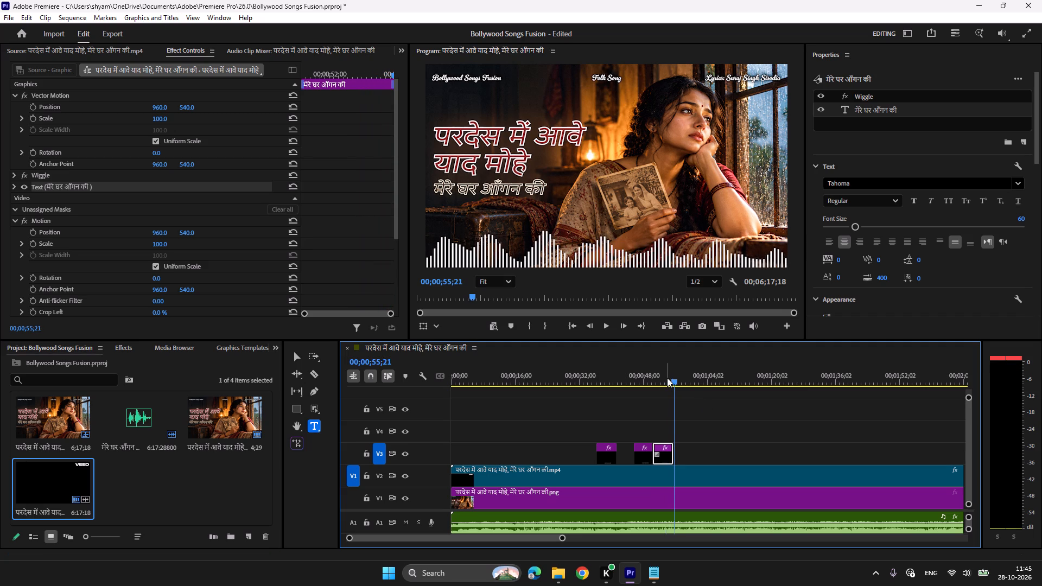
left_click(667, 378)
key("space")
key("space")
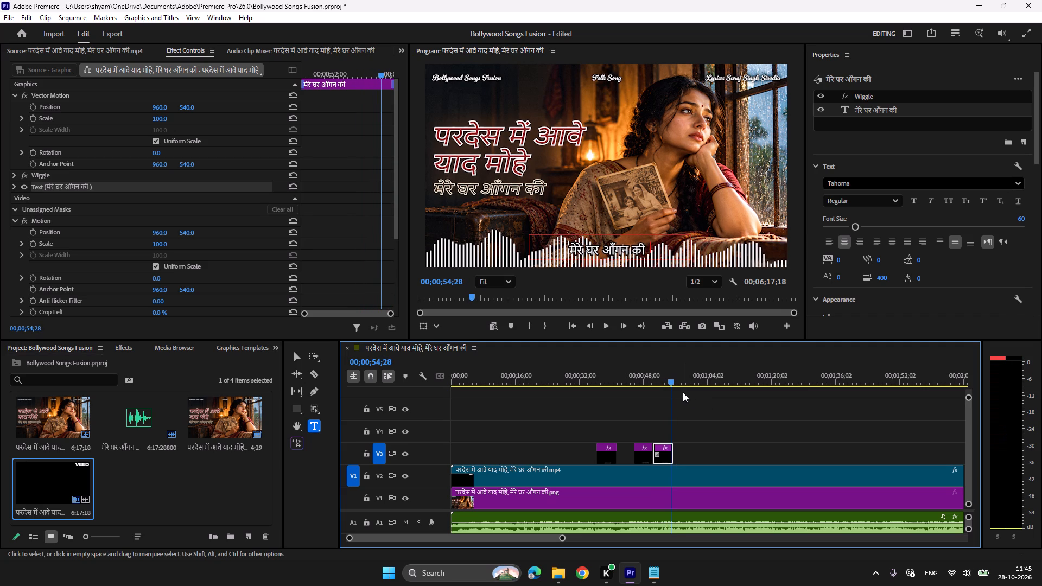
key("ctrl+c")
key("ctrl+v")
In the Notepad lyrics, insert a comma after "रे" in the line "घर आँगन की रे घर आँगन की" and save the file.
left_click(650, 584)
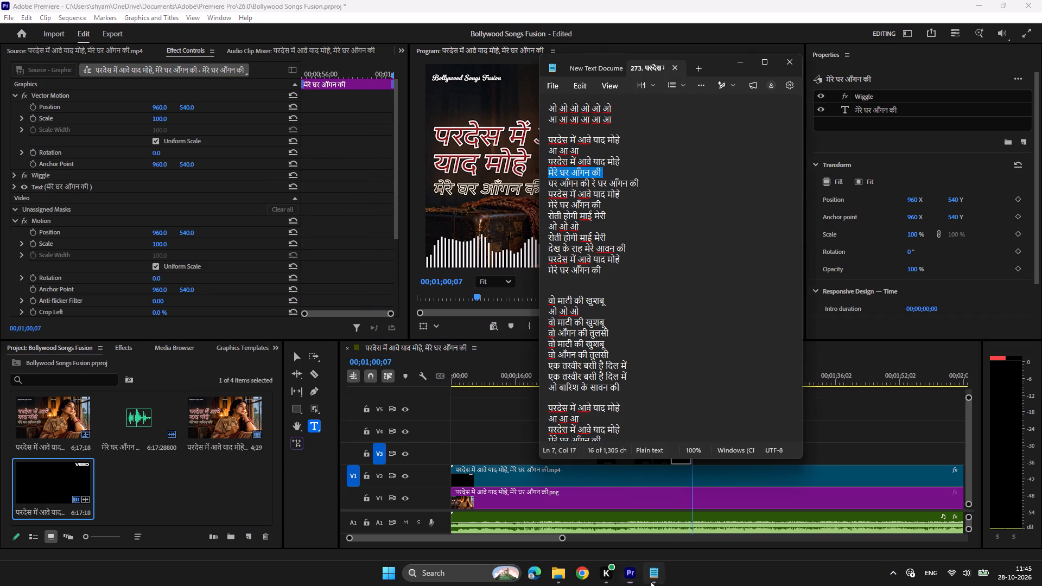
left_click(595, 184)
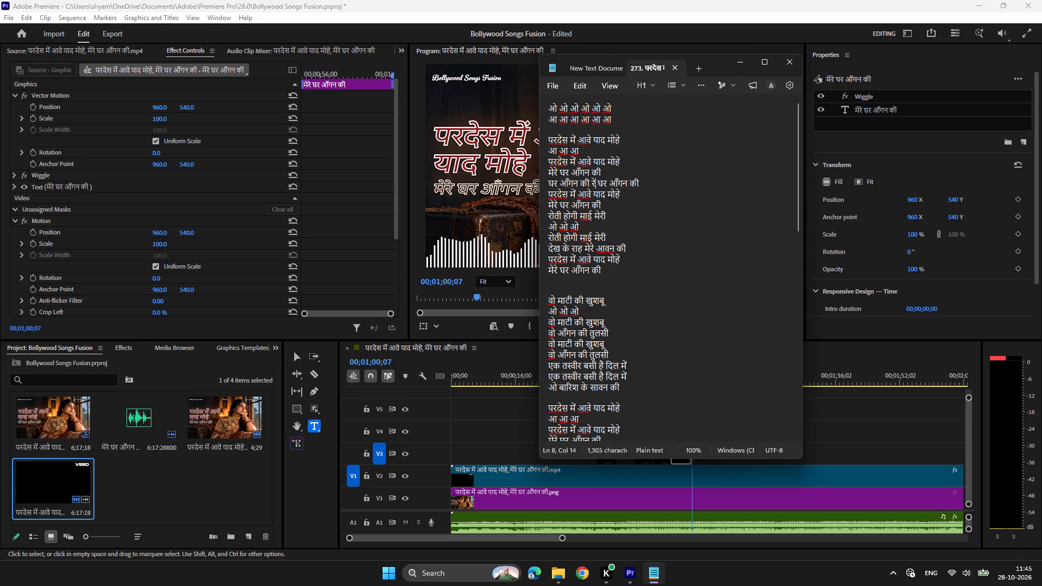
key("comma")
key("ctrl+s")
Replace the fourth lyric title's text with the line "घर आँगन की रे, घर आँगन की" copied from the Notepad lyrics.
left_click_drag(644, 182, 543, 183)
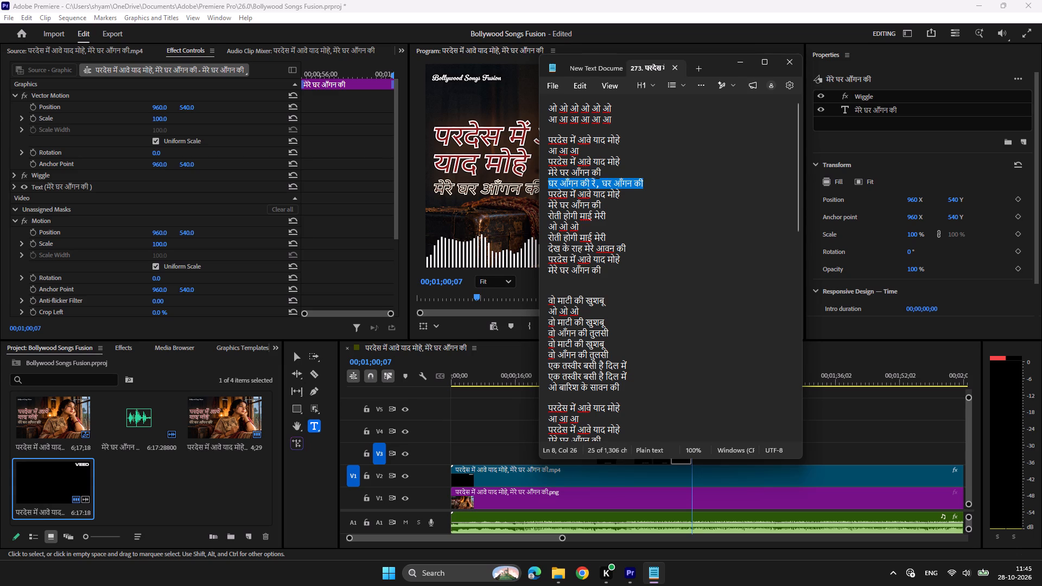
key("ctrl+c")
left_click(630, 569)
left_click(685, 378)
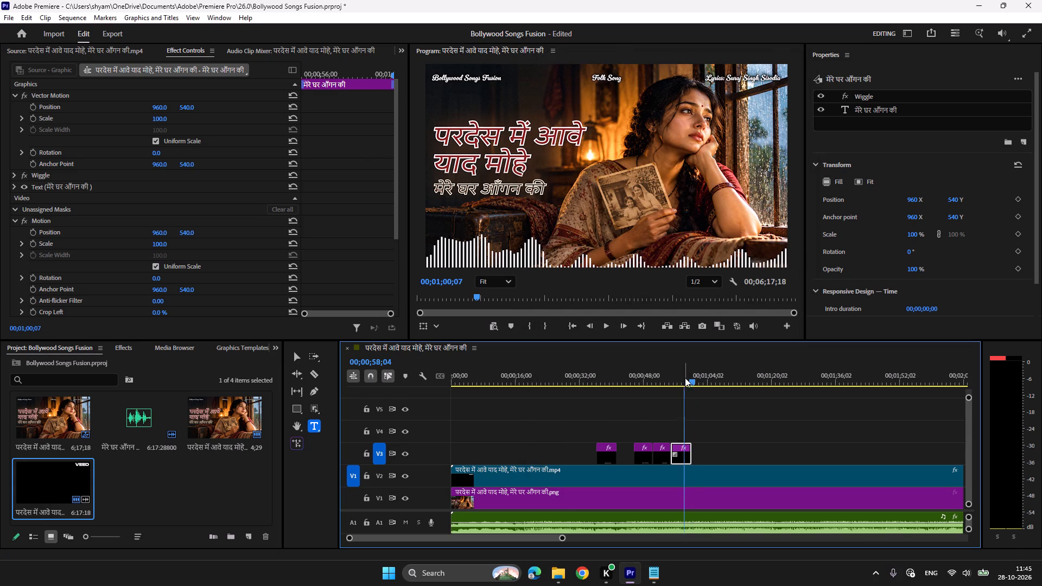
left_click(601, 252)
key("ctrl+a")
key("ctrl+v")
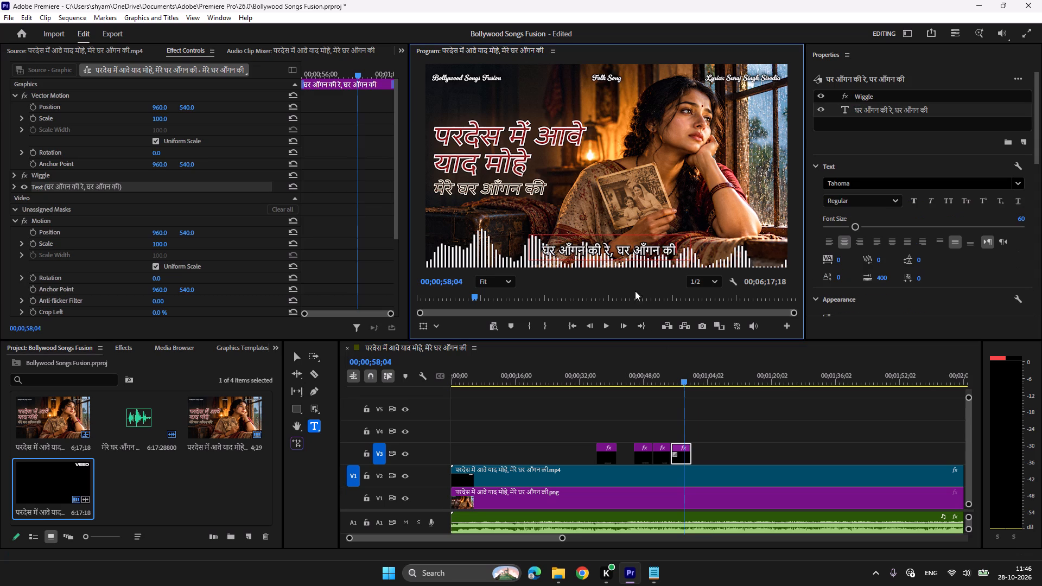
Play through the fourth lyric title and duplicate the second and third titles together on V3 at 00;00;59;15.
left_click(674, 372)
key("space")
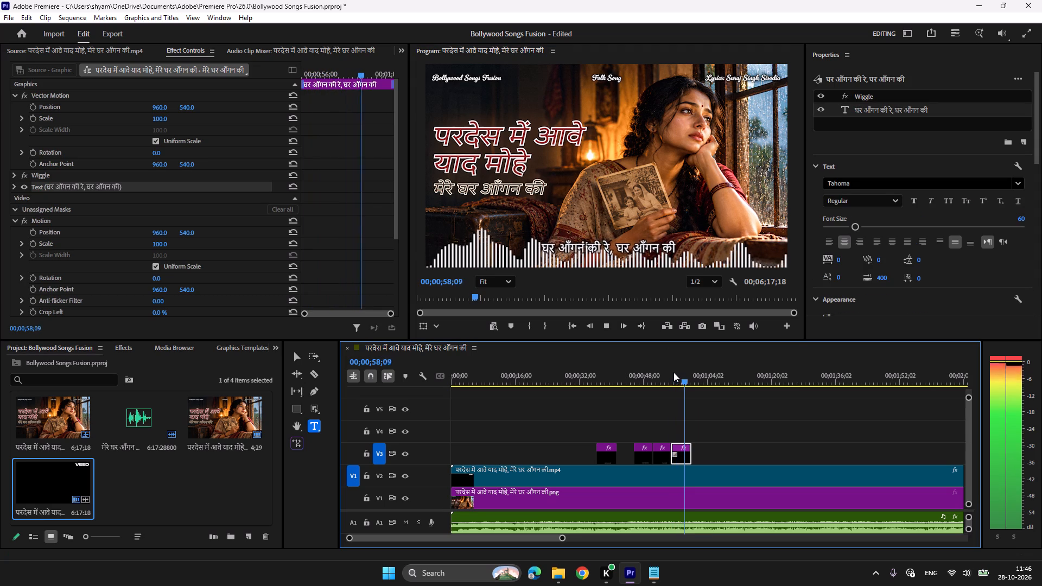
key("space")
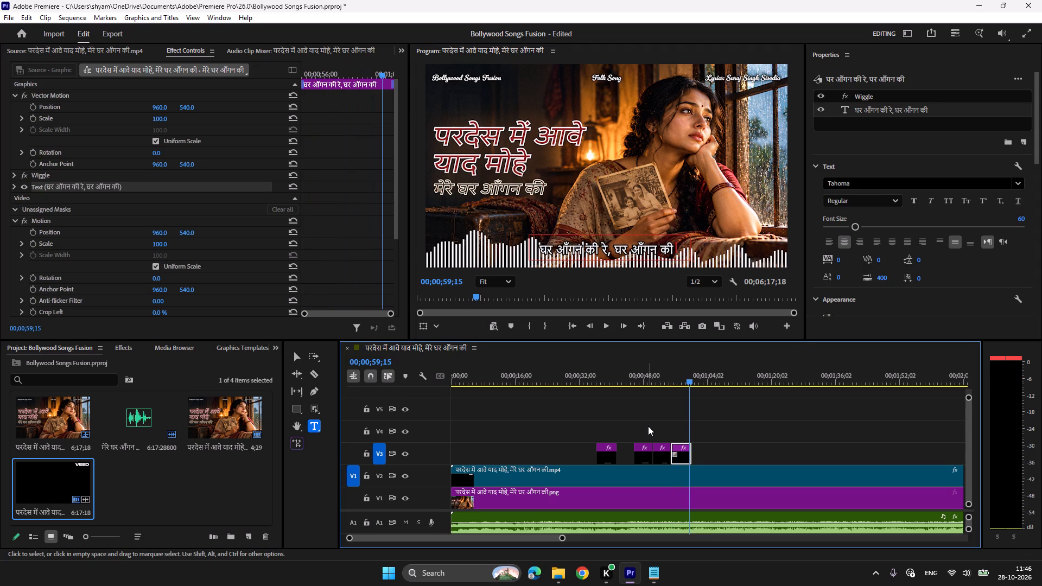
left_click_drag(633, 416, 661, 444)
key("ctrl+c")
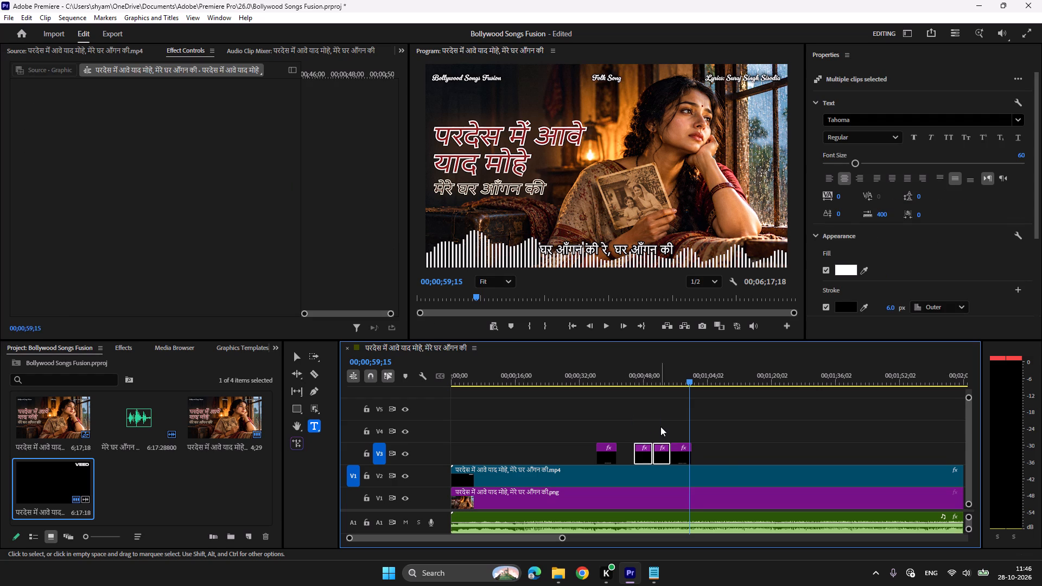
key("ctrl+v")
Play through the two pasted lyric titles to check their timing against the song, and save the project.
left_click(689, 378)
key("space")
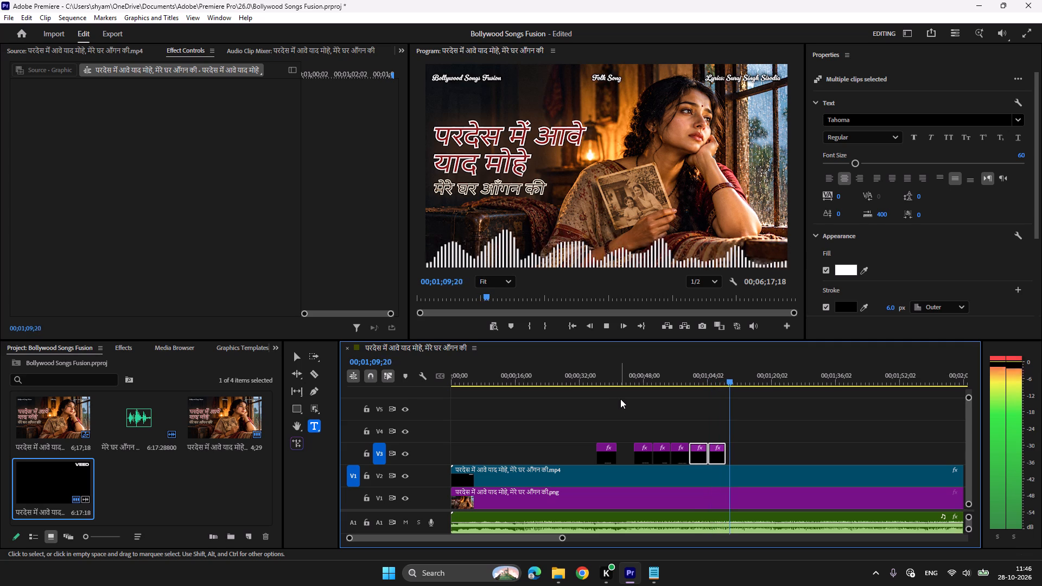
key("ctrl+s")
Play on to the next sung line and paste a copy of the last "मेरे घर आँगन की" title on V3 at 00;01;09;13.
left_click(722, 379)
key("space")
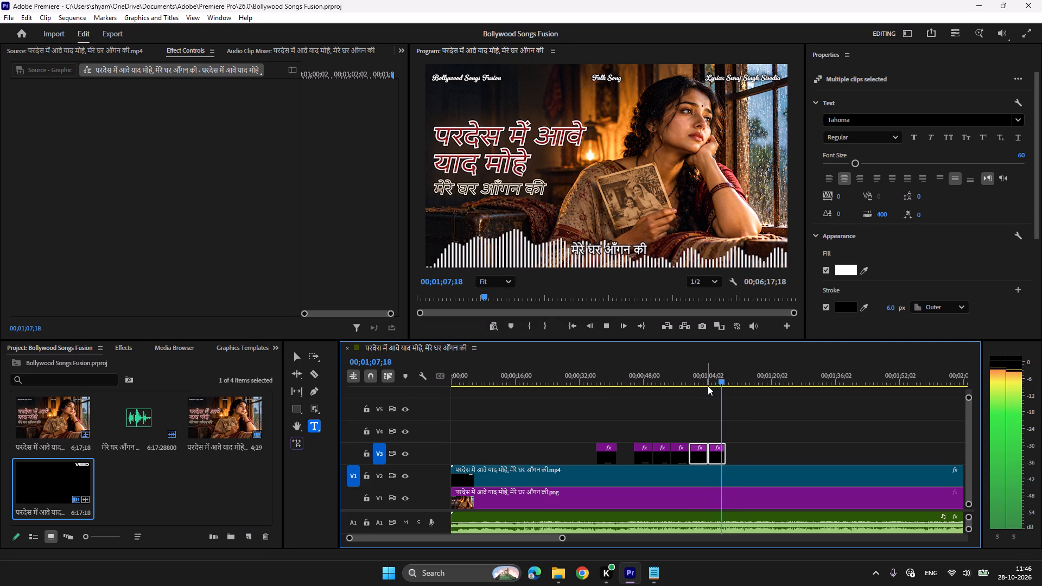
key("space")
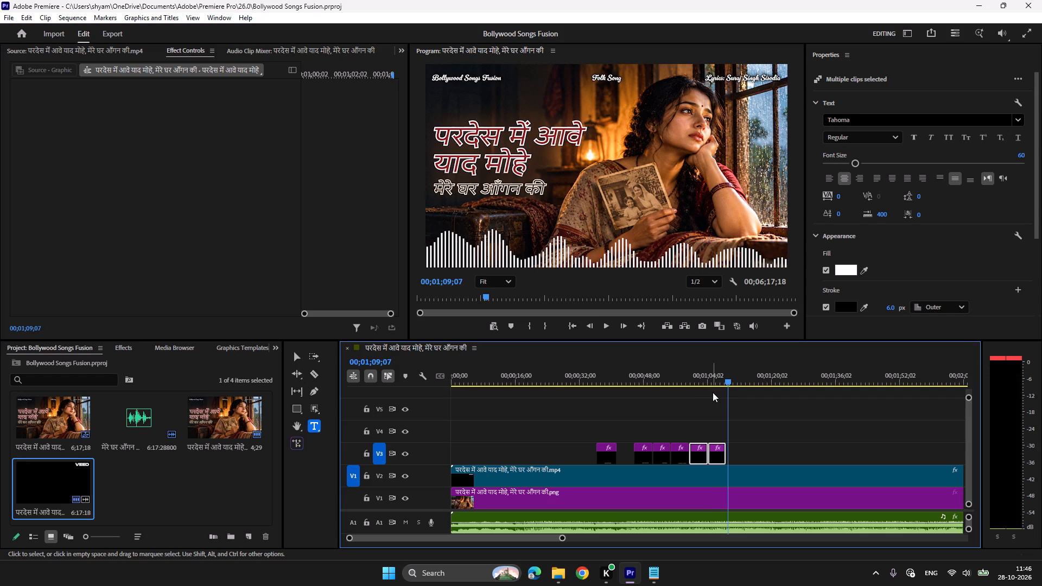
key("space")
key("space")
left_click(713, 392)
left_click(716, 459)
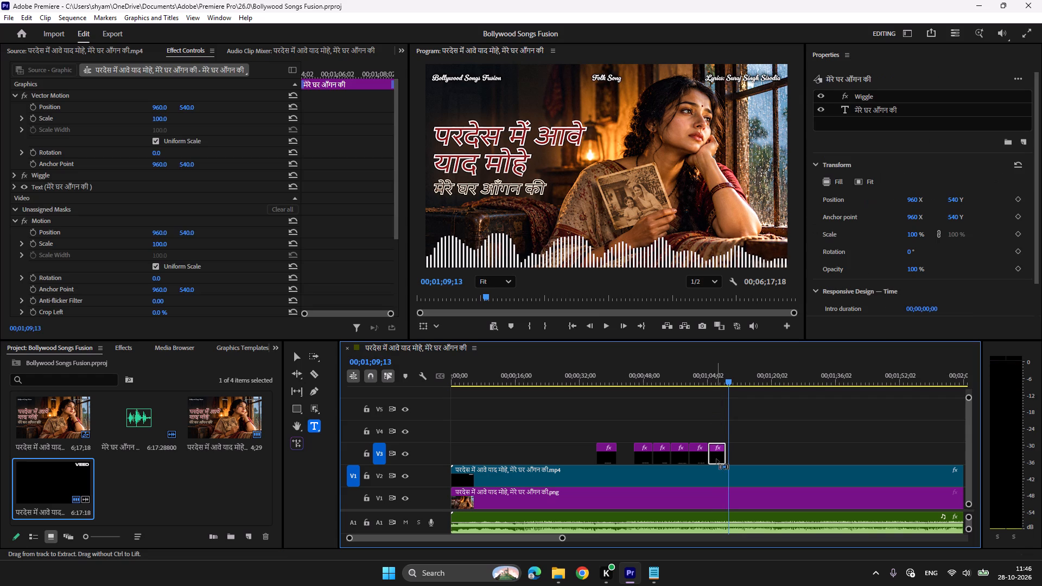
key("ctrl+c")
key("ctrl+v")
Replace the newly pasted title's text with the line "रोती होगी माई मेरी" copied from the Notepad lyrics.
left_click_drag(562, 538, 535, 538)
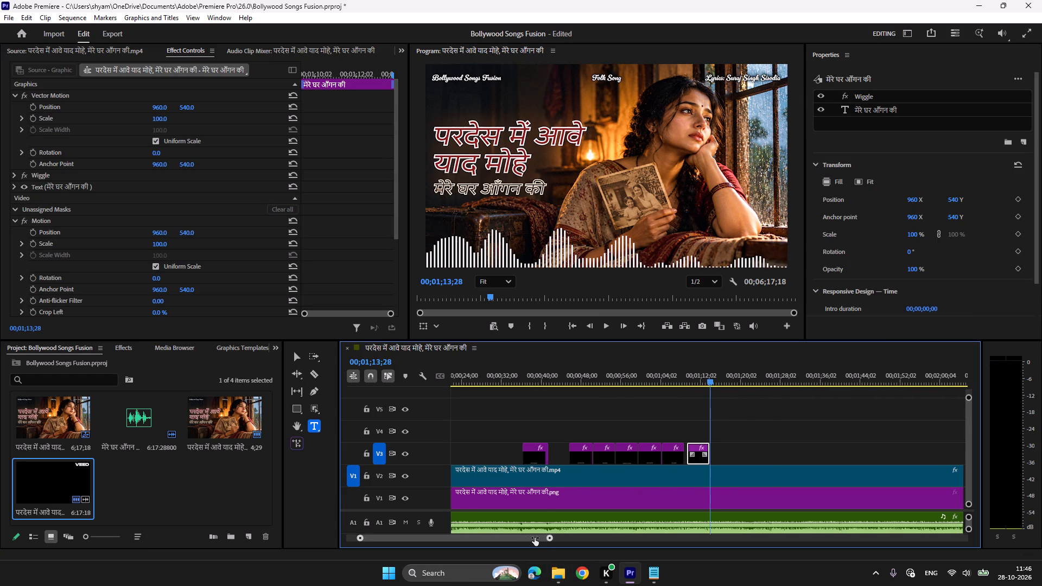
left_click_drag(535, 538, 523, 538)
left_click(658, 570)
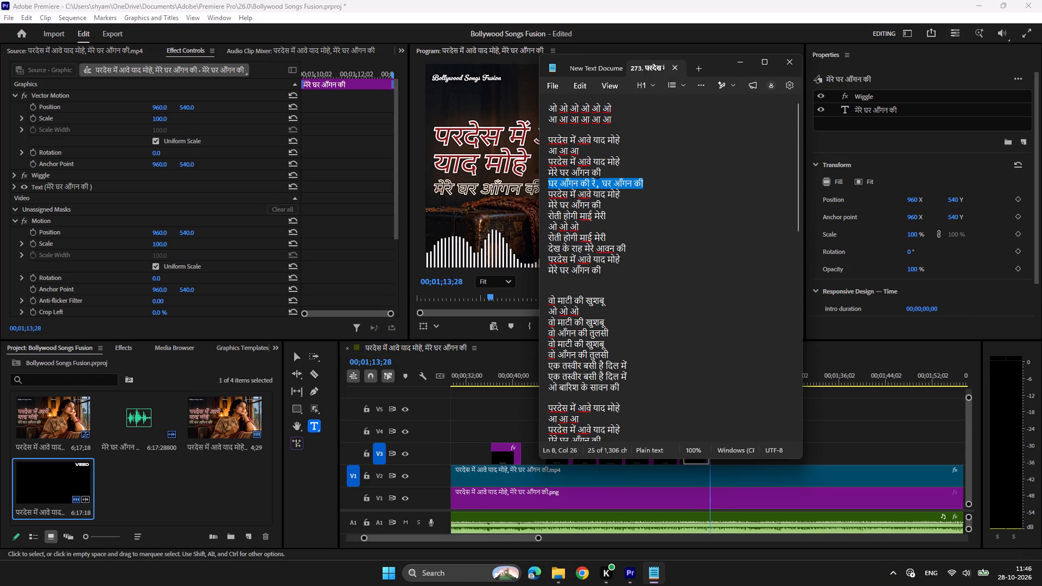
left_click_drag(608, 214, 528, 214)
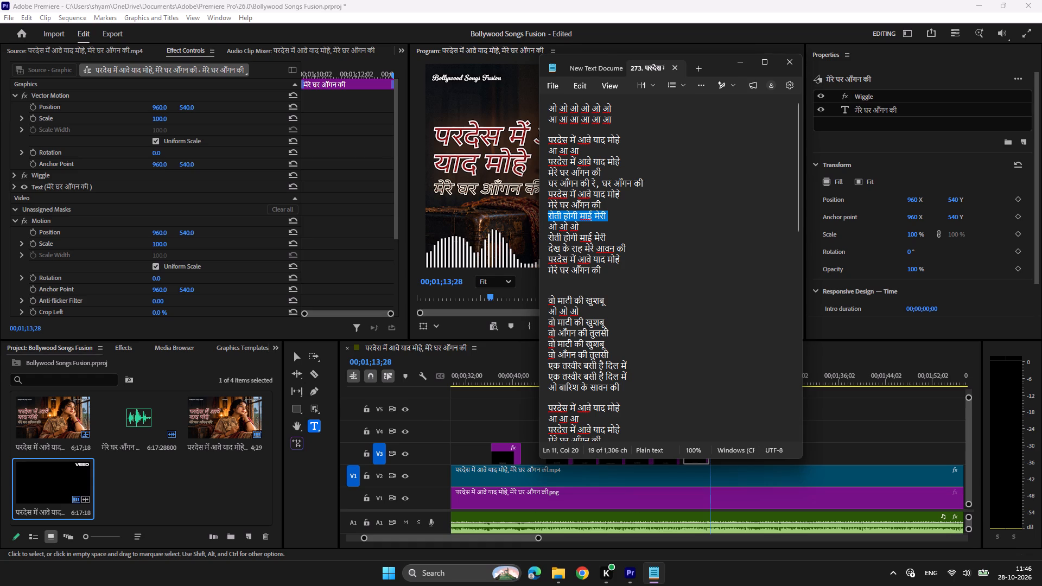
key("ctrl+c")
left_click(629, 575)
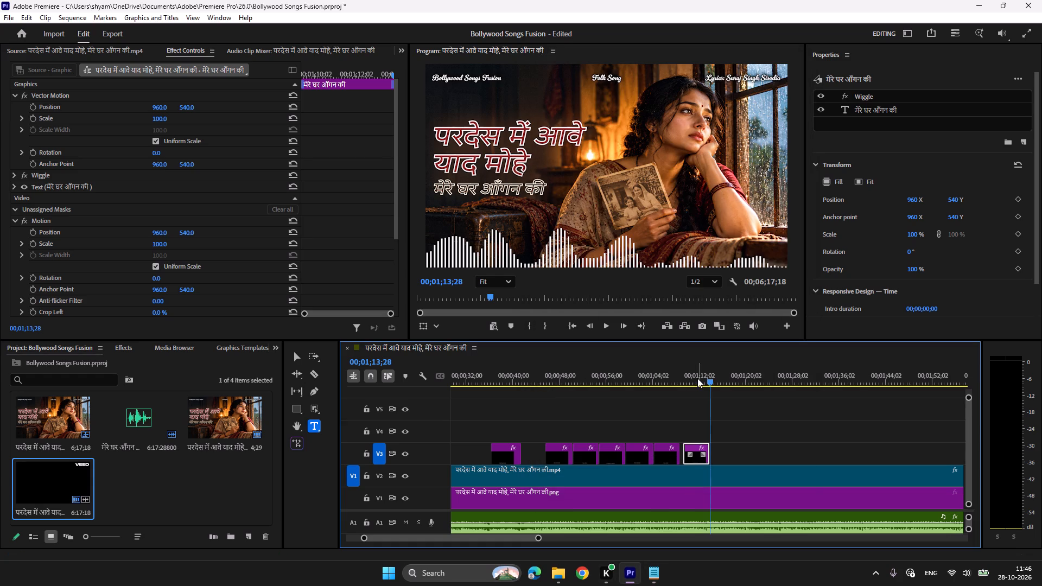
left_click(694, 376)
left_click(603, 247)
key("ctrl+a")
key("ctrl+v")
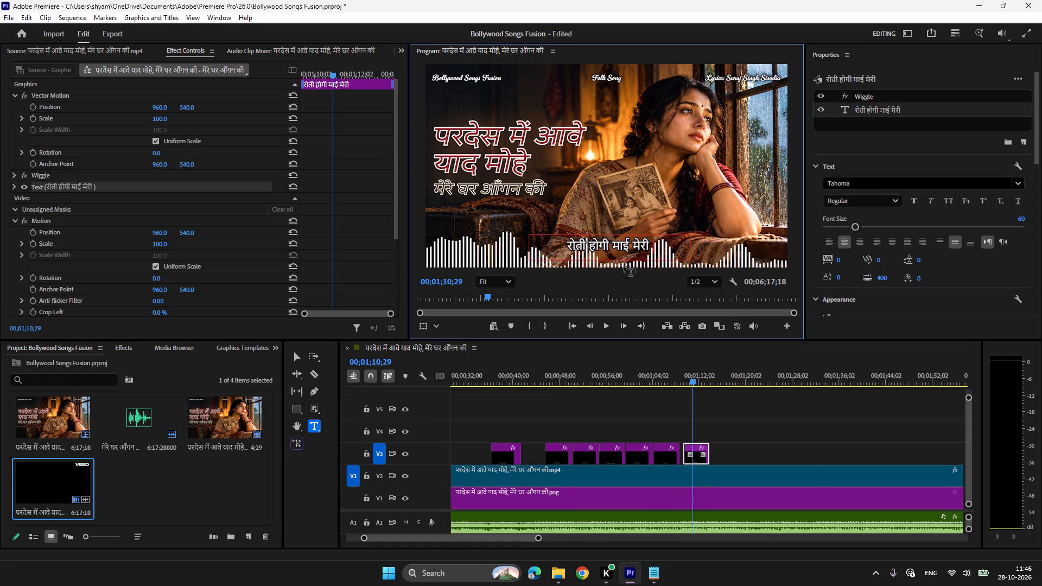
Play on to the repeated line and paste a copy of the "रोती होगी माई मेरी" title on V3 at about 00;01;16.
left_click(683, 372)
key("space")
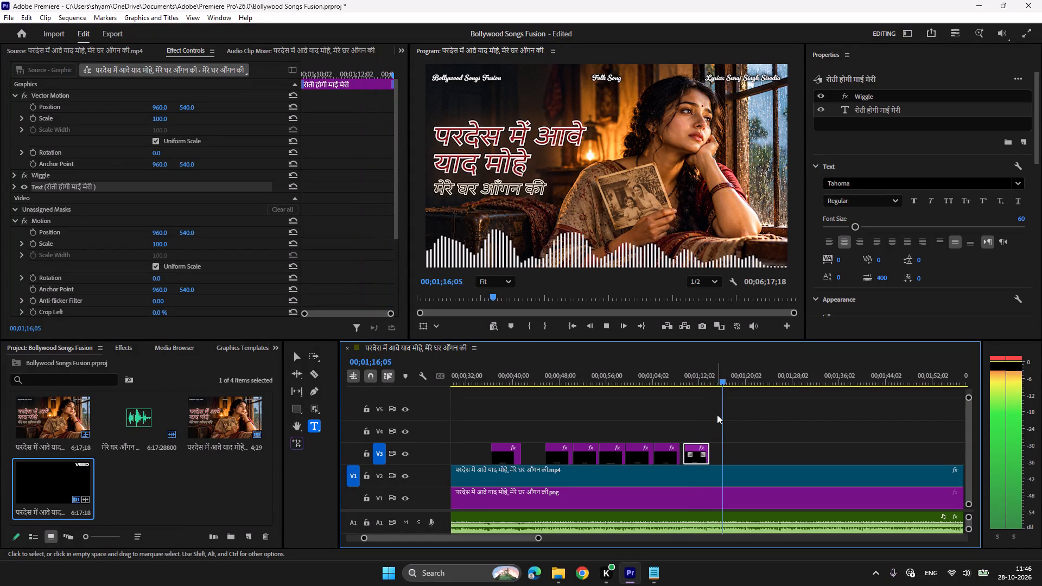
key("space")
key("ctrl+c")
key("ctrl+v")
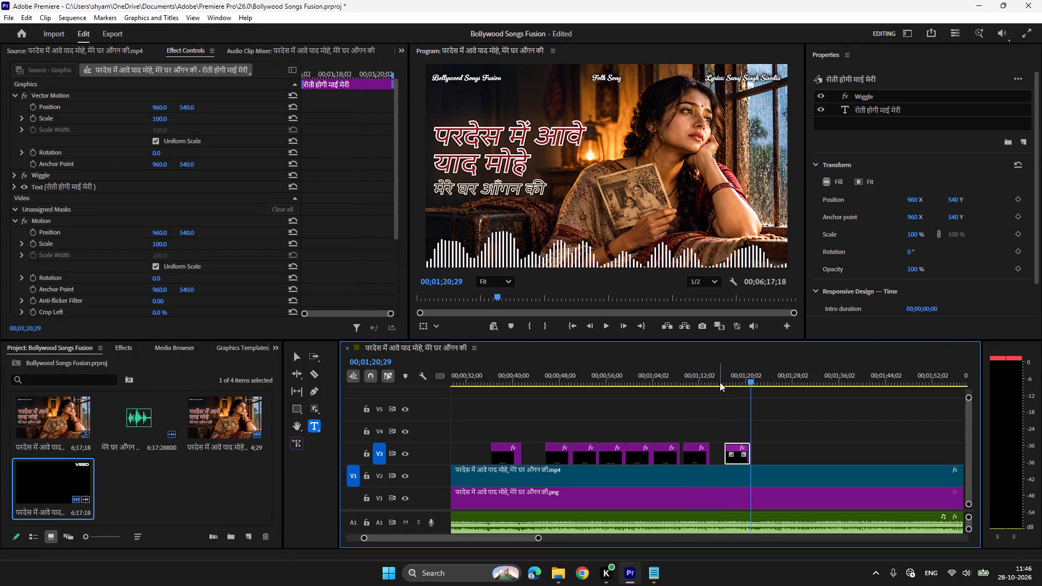
Play through the repeated "रोती होगी माई मेरी" title and paste another copy on V3 at 00;01;20;19.
left_click(721, 378)
key("space")
scroll(729, 398, "down", 4)
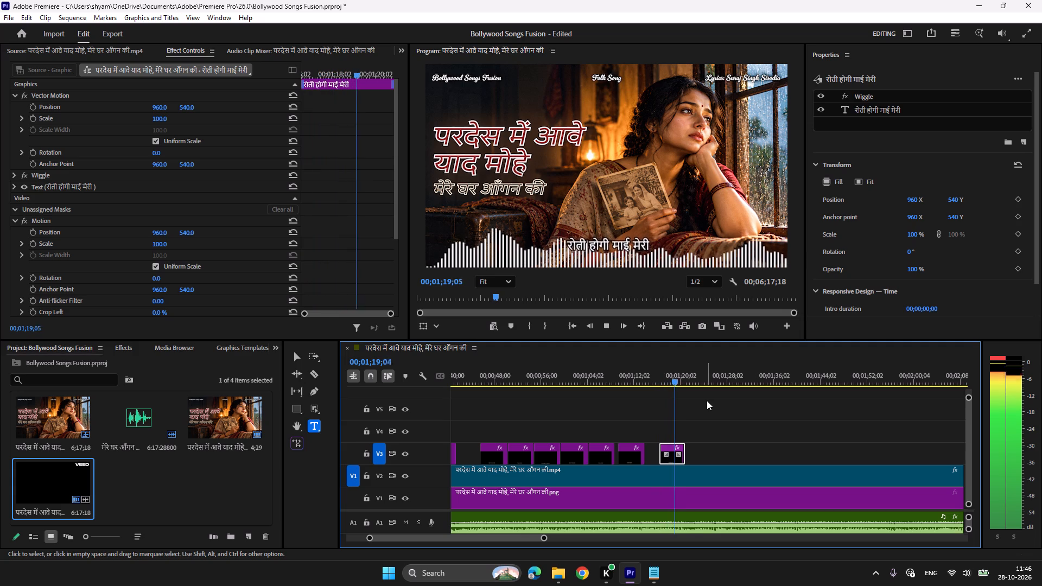
key("space")
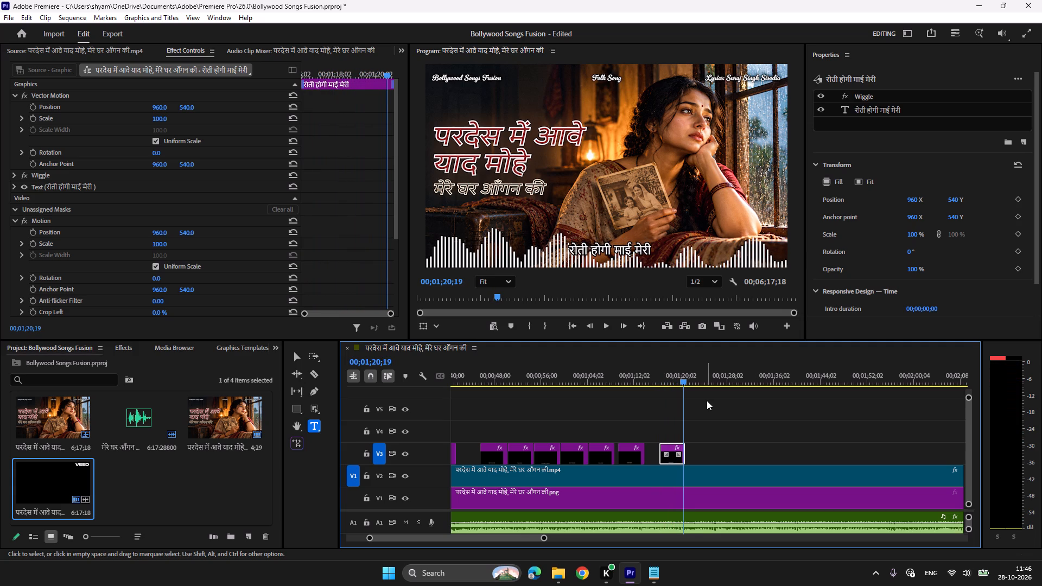
key("ctrl+c")
key("ctrl+v")
Replace the last lyric title's text with the line "देख के राह मेरे आवन की" copied from the Notepad lyrics.
left_click(651, 578)
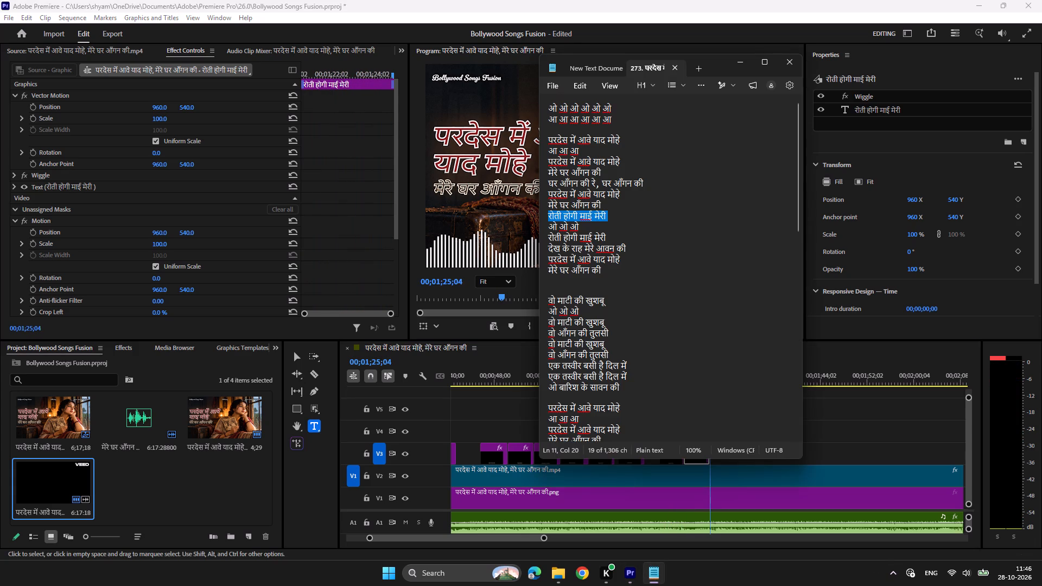
left_click_drag(630, 248, 560, 248)
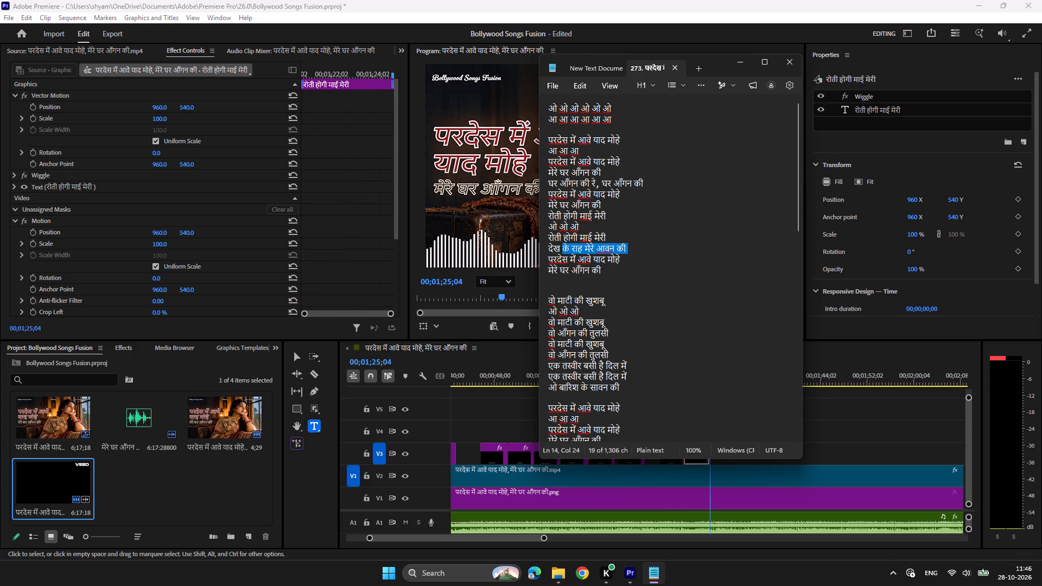
left_click_drag(560, 248, 539, 249)
key("ctrl+c")
left_click(621, 580)
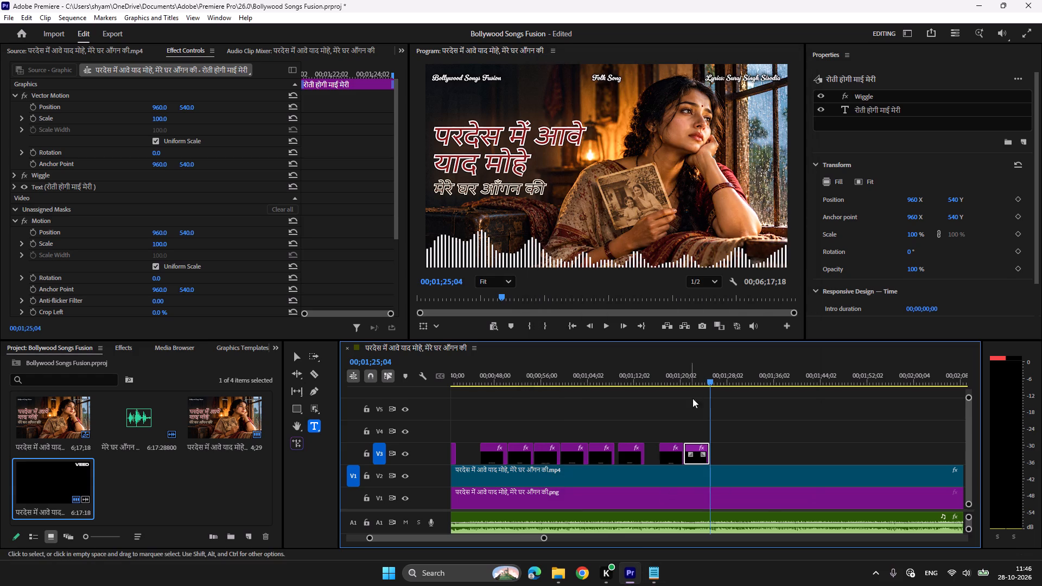
left_click(699, 370)
left_click(628, 242)
key("ctrl+a")
key("ctrl+v")
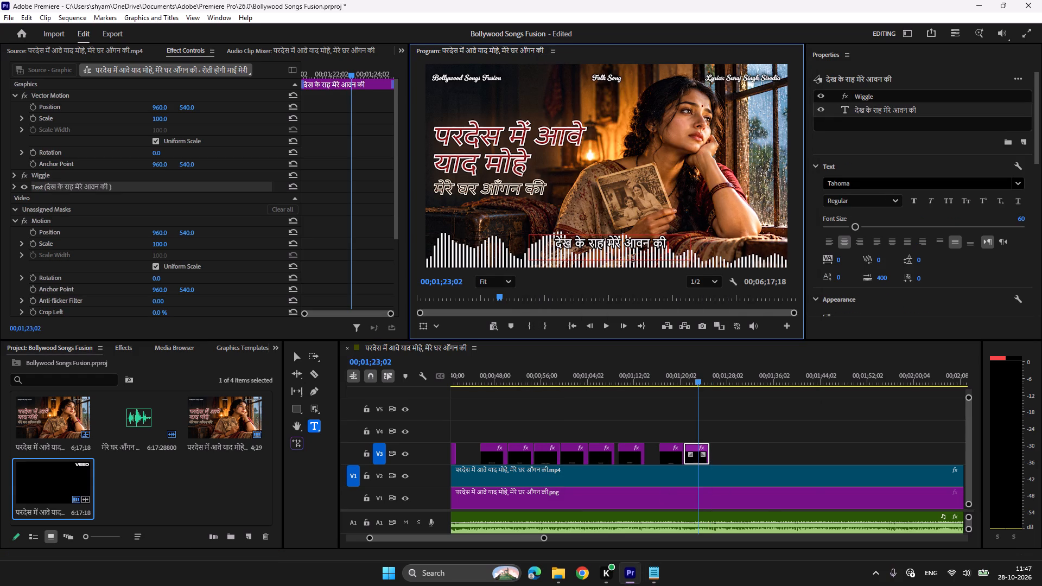
Play through the last title and duplicate the earlier "परदेस में आवे याद मोहे" and "मेरे घर आँगन की" pair on V3 at 00;01;24;23.
left_click(683, 377)
key("space")
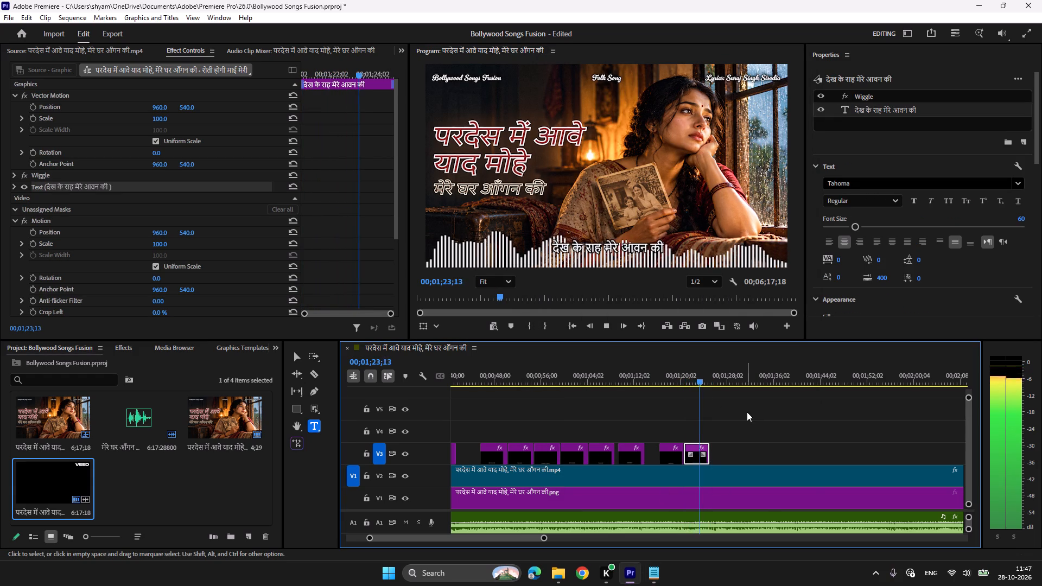
key("space")
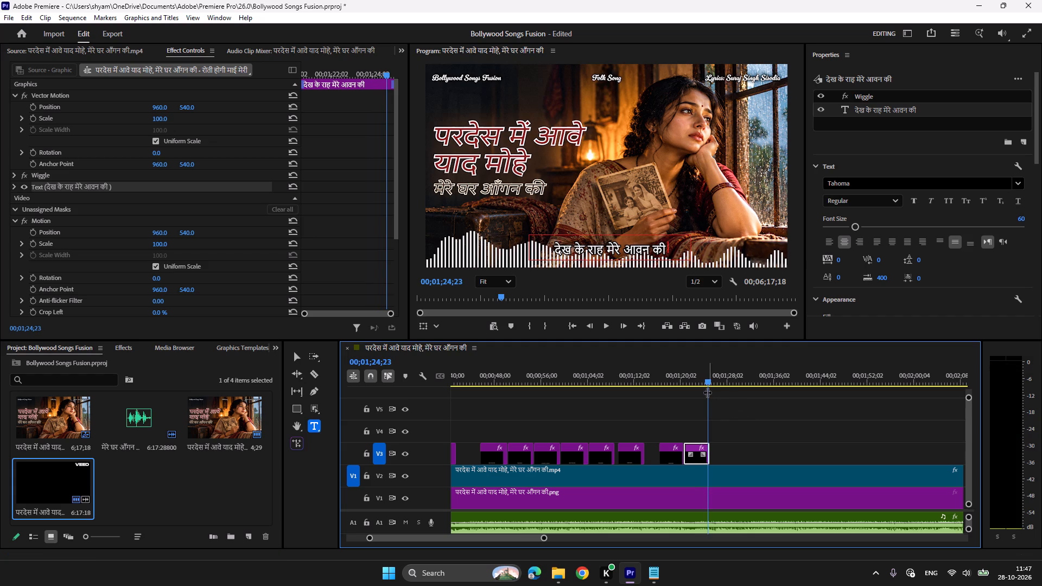
scroll(684, 394, "up", 4)
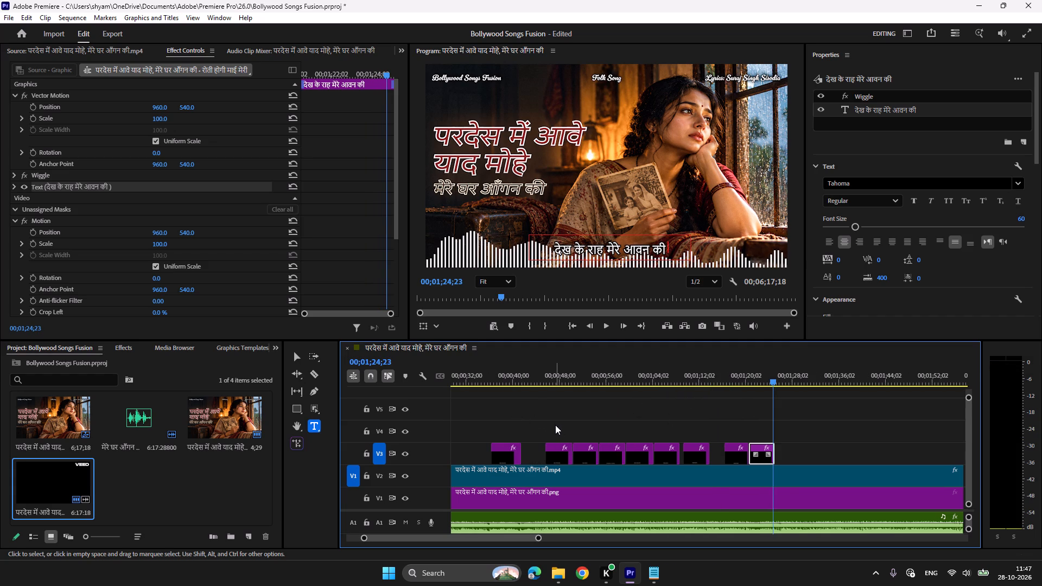
left_click_drag(555, 425, 583, 449)
key("ctrl+c")
key("ctrl+v")
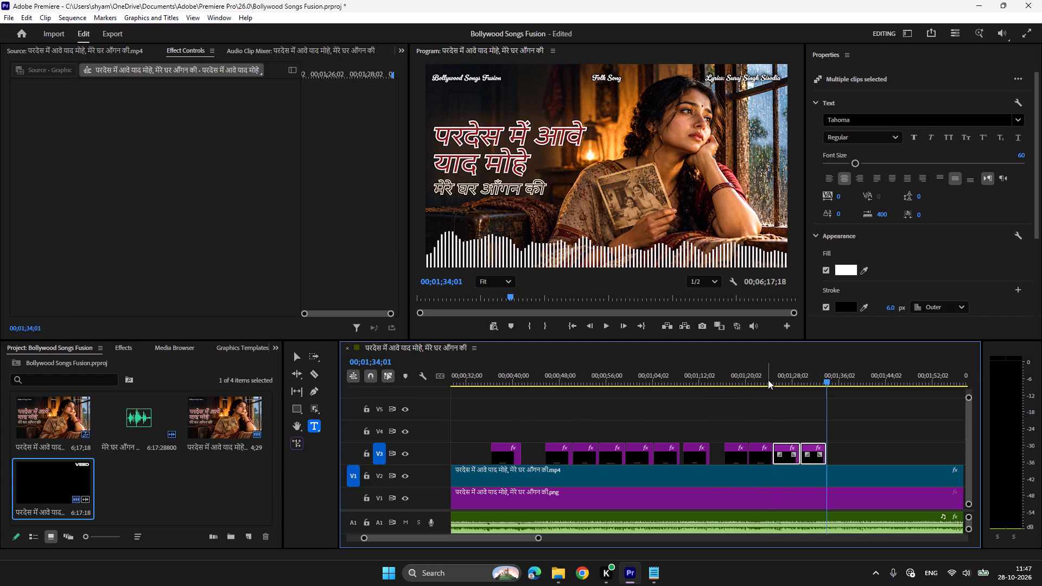
Play through the duplicated "परदेस में आवे याद मोहे" and "मेरे घर आँगन की" titles and save the project.
left_click(763, 374)
key("space")
scroll(770, 399, "down", 5)
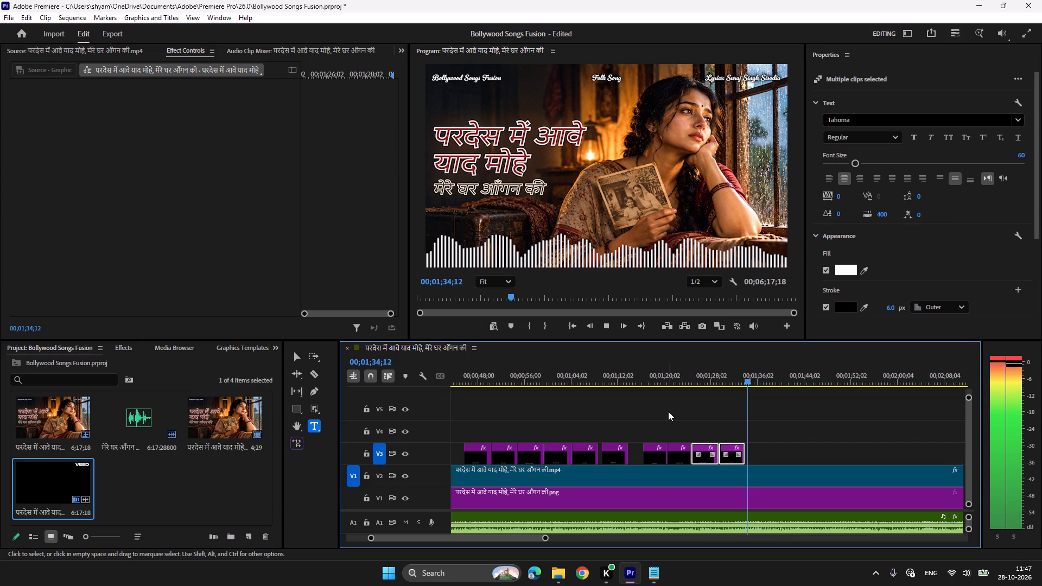
key("ctrl+s")
Play on to the next verse and paste a copy of the last "मेरे घर आँगन की" title on V3 at 00;01;57;15.
key("space")
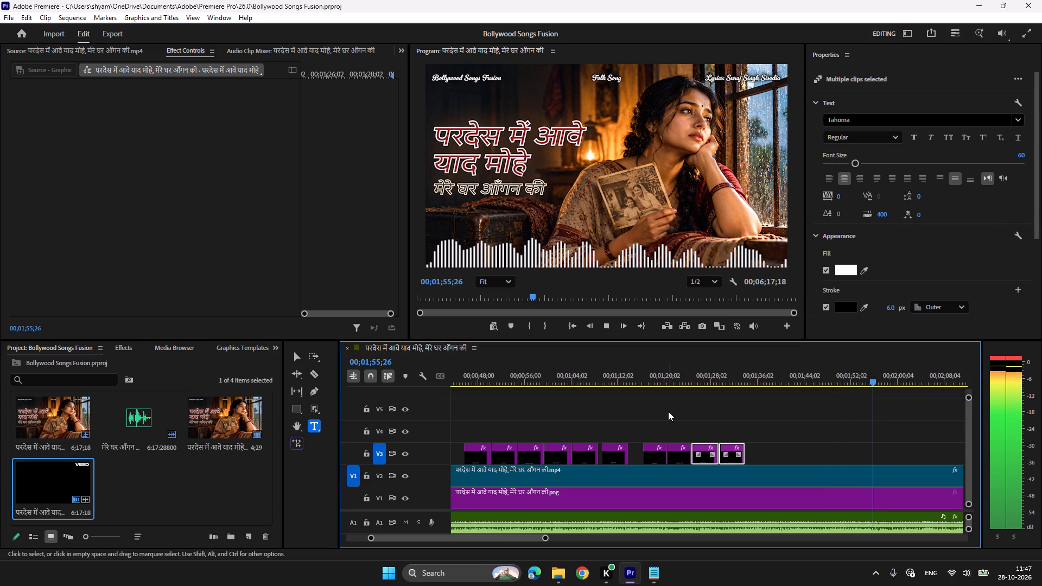
key("space")
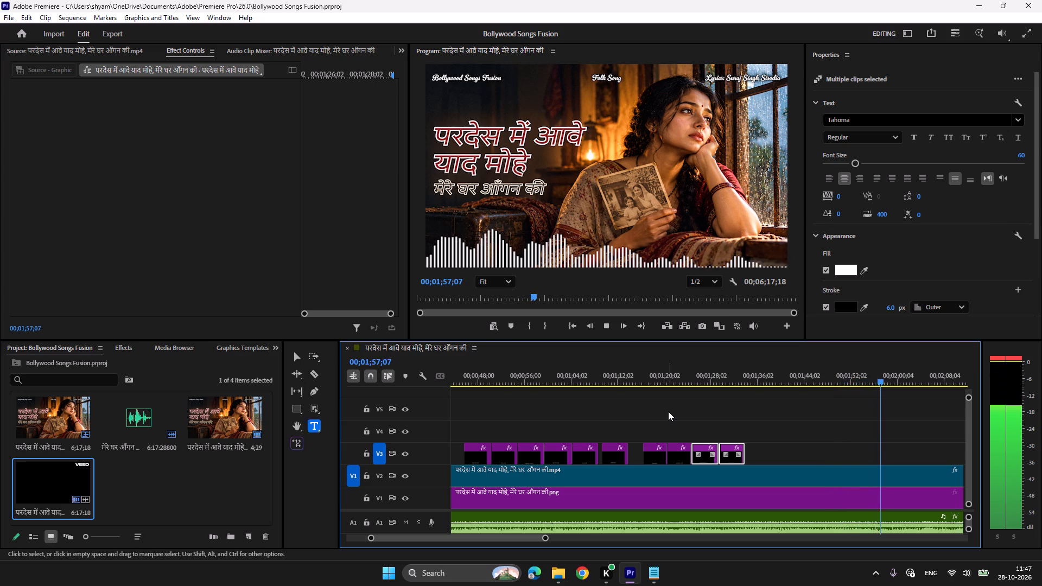
key("space")
key("space")
left_click(800, 437)
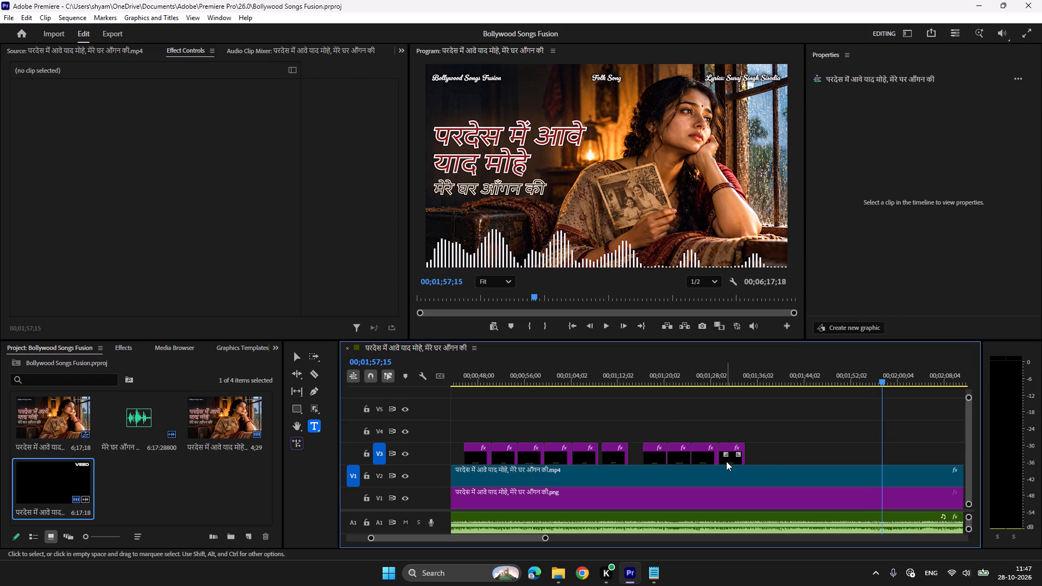
left_click(730, 462)
key("ctrl+c")
key("ctrl+v")
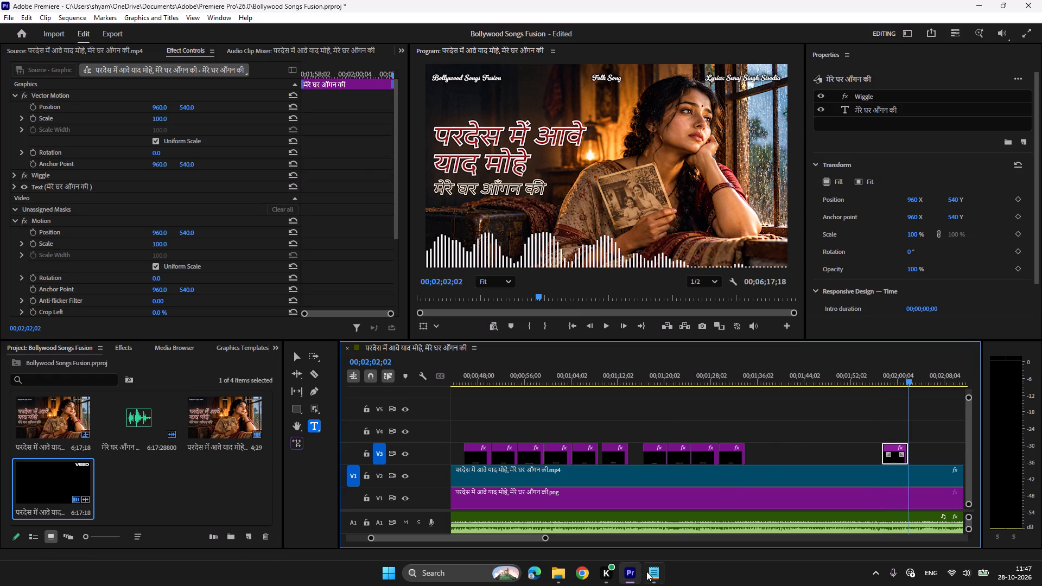
Replace the newly pasted title's text with the line "वो माटी की खुशबू" copied from the Notepad lyrics.
left_click(647, 571)
scroll(677, 272, "down", 2)
left_click_drag(608, 216, 584, 216)
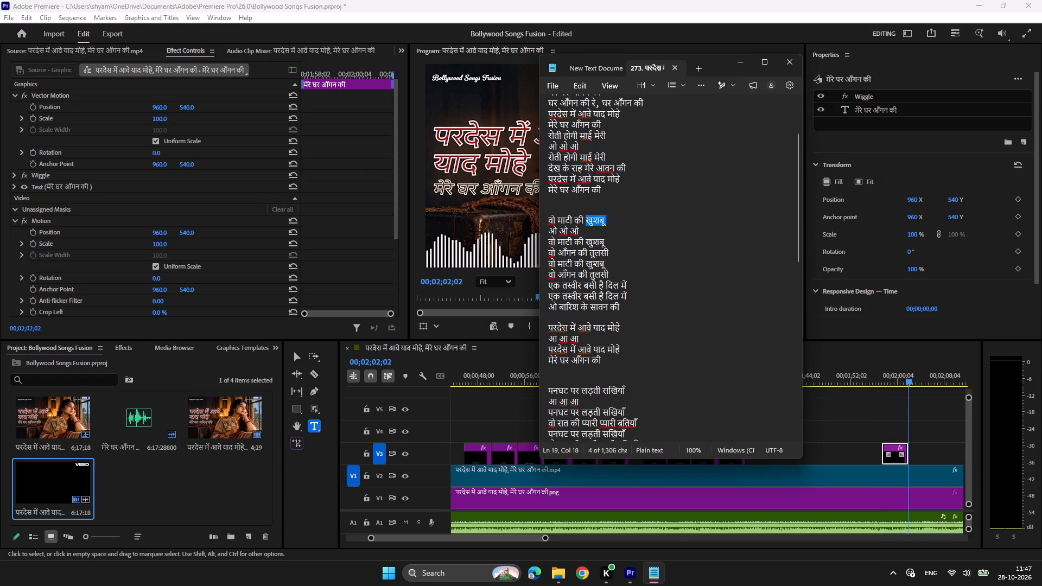
left_click_drag(584, 216, 541, 214)
left_click(614, 221)
left_click_drag(608, 221, 543, 218)
key("ctrl+c")
left_click(633, 579)
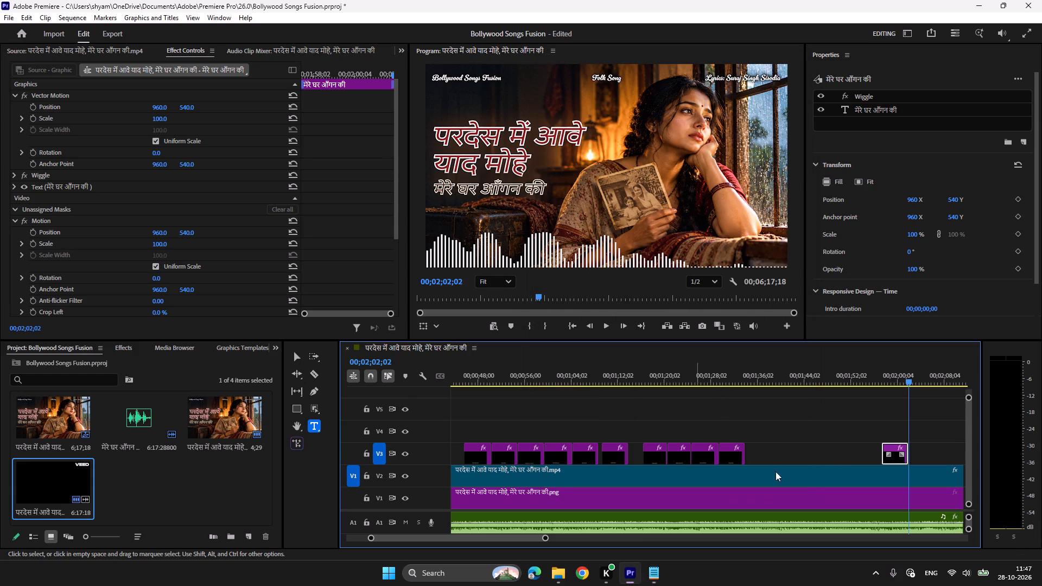
left_click(894, 377)
left_click(596, 245)
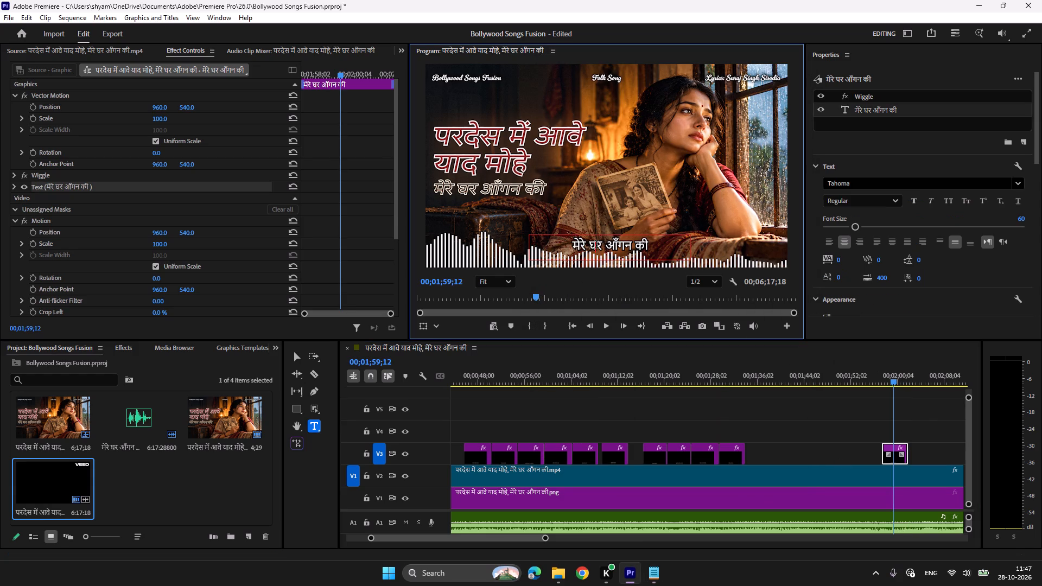
key("ctrl+a")
key("ctrl+v")
Play through the "वो माटी की खुशबू" title to the line's repeat and paste a copy on V3 at 00;02;06;23.
left_click(882, 375)
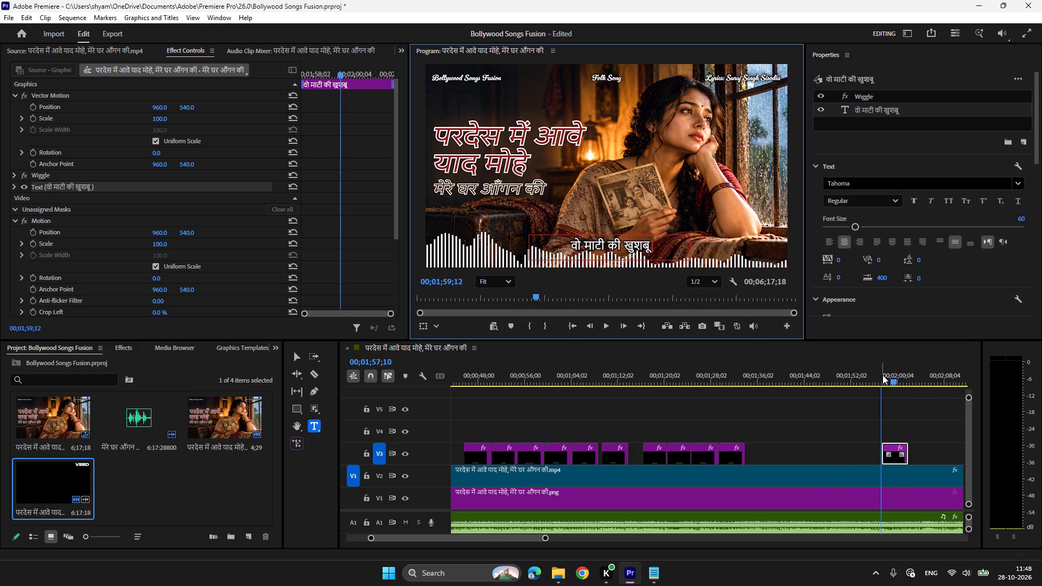
key("space")
scroll(841, 381, "down", 10)
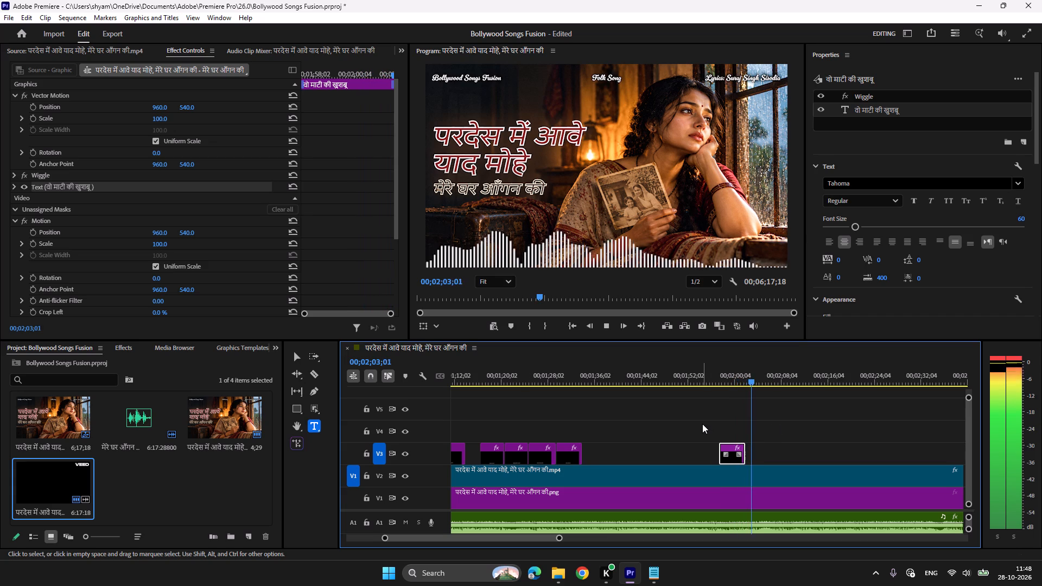
key("space")
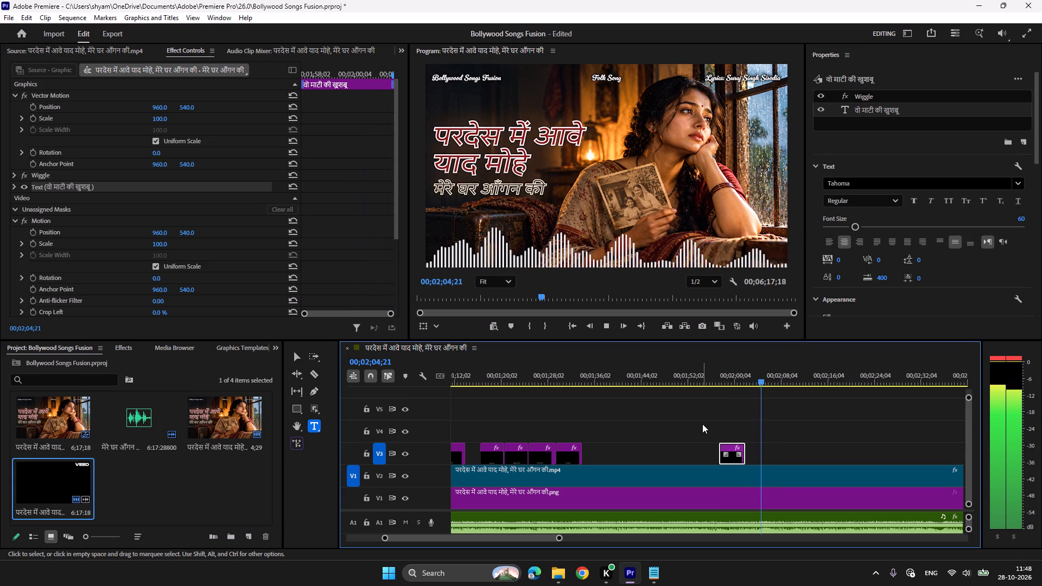
key("space")
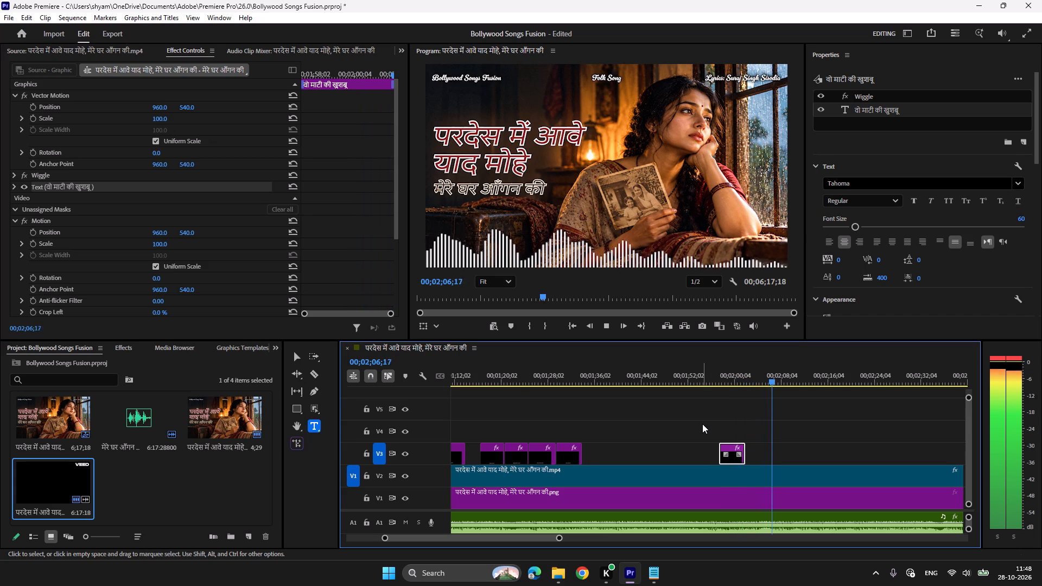
key("space")
left_click(765, 378)
key("space")
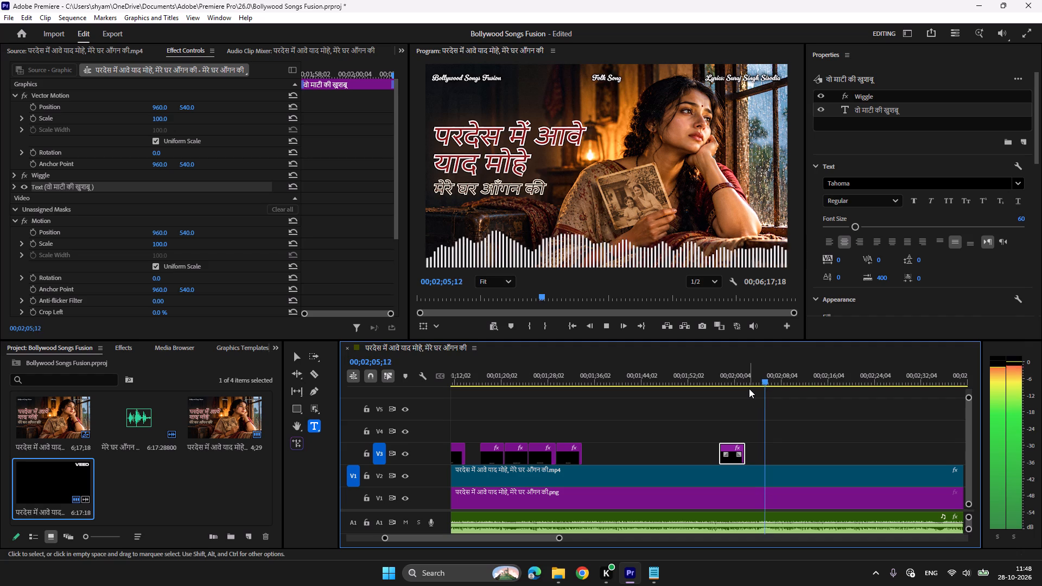
key("space")
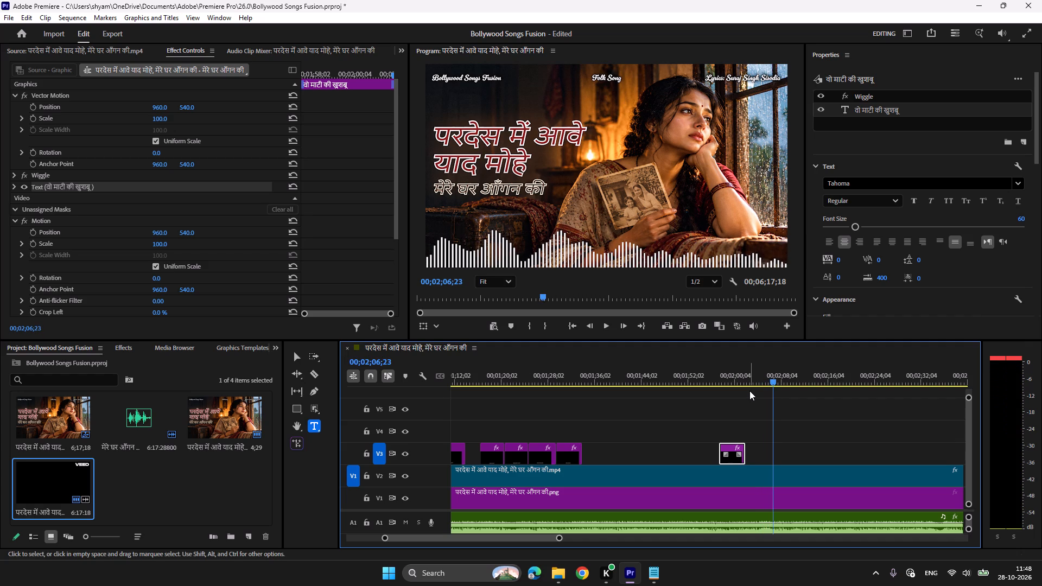
key("ctrl+c")
key("ctrl+v")
Play through the repeated "वो माटी की खुशबू" title and paste another copy on V3 at about 00;02;11.
left_click(770, 374)
key("space")
scroll(777, 399, "down", 5)
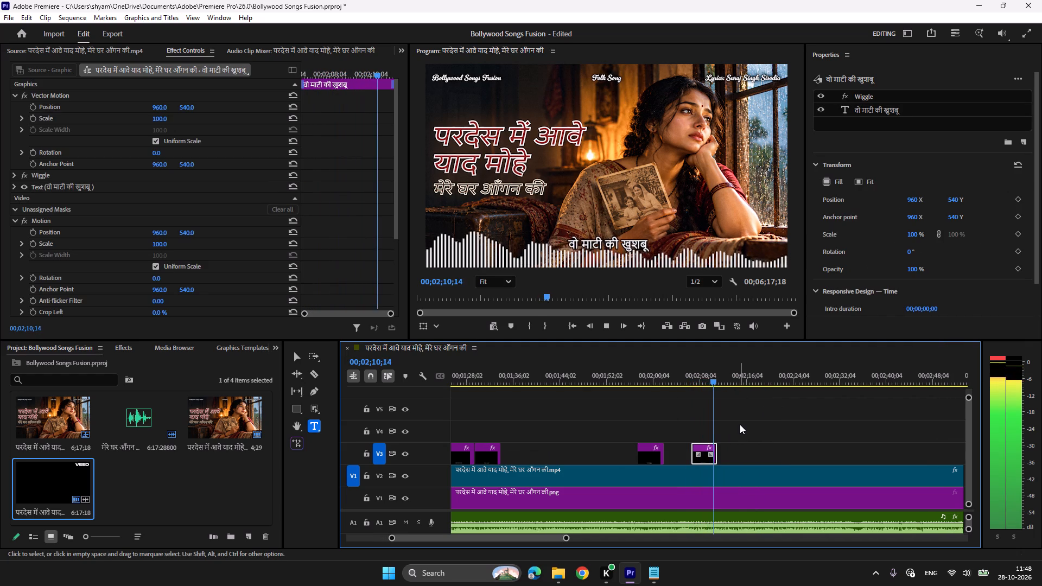
key("space")
key("ctrl+c")
key("ctrl+v")
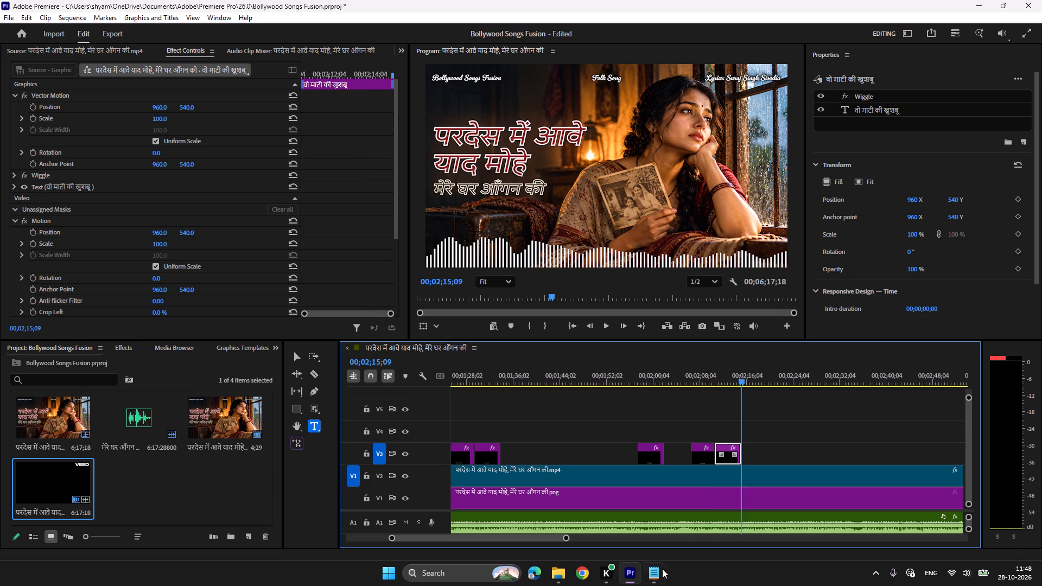
Replace the last lyric title's text with the line "वो आँगन की तुलसी" copied from the Notepad lyrics.
left_click(651, 577)
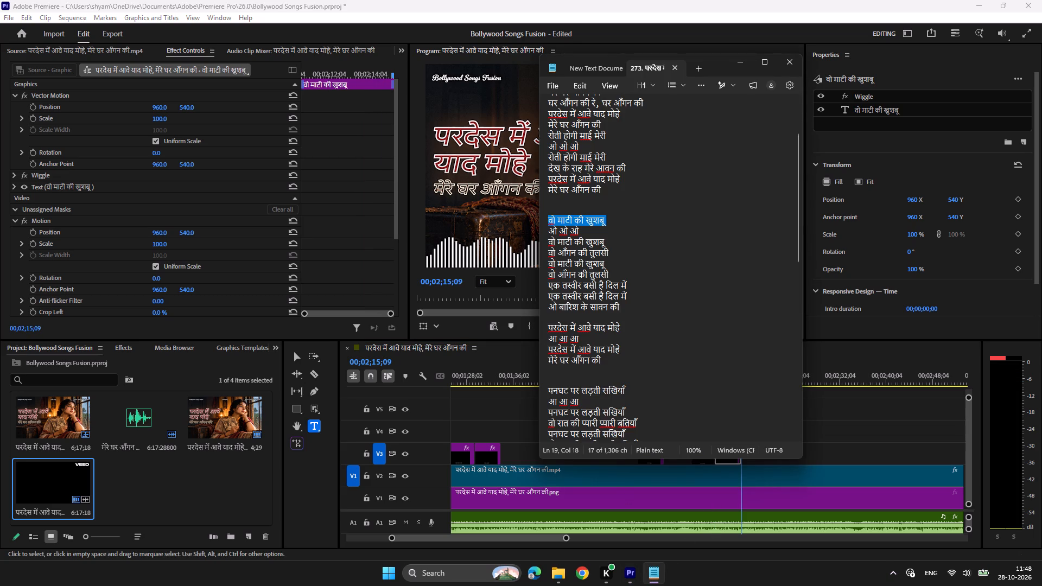
left_click_drag(611, 252, 539, 253)
key("ctrl+c")
left_click(629, 570)
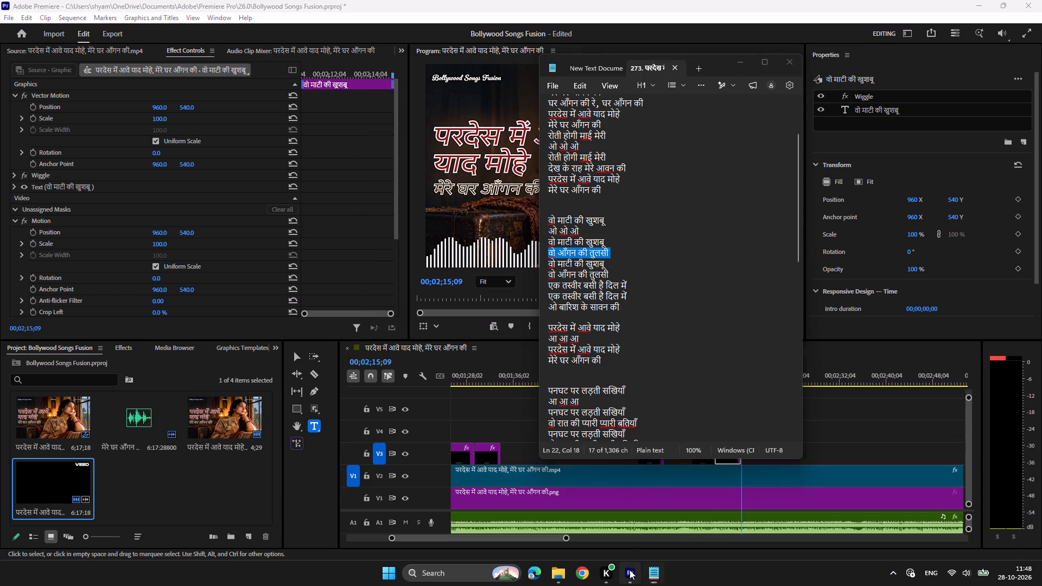
left_click(727, 376)
left_click(619, 248)
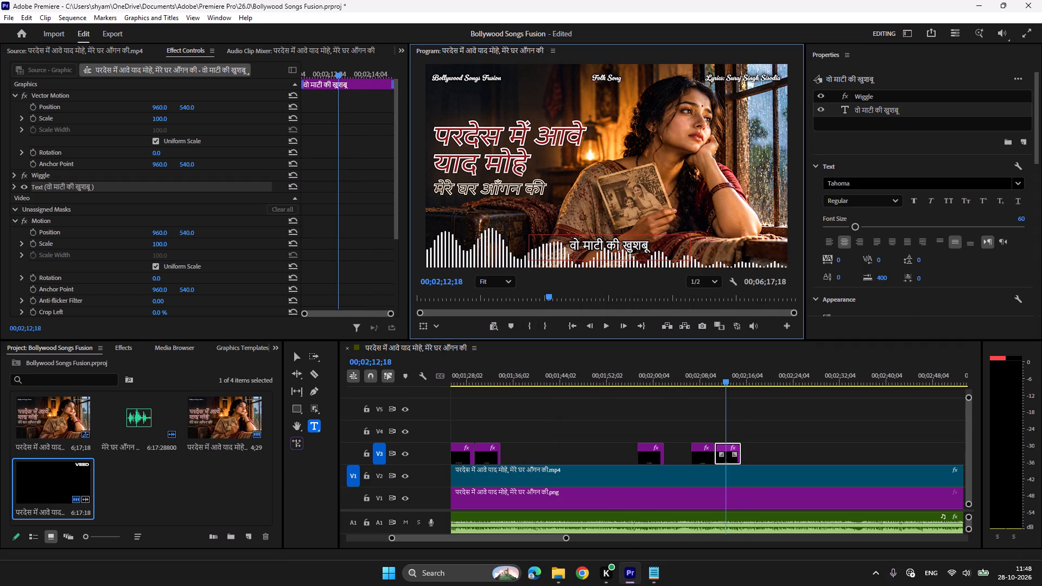
key("ctrl+a")
key("ctrl+v")
Play through the last title and duplicate the "वो माटी की खुशबू" and "वो आँगन की तुलसी" pair on V3 at 00;02;16;05.
left_click(713, 376)
key("space")
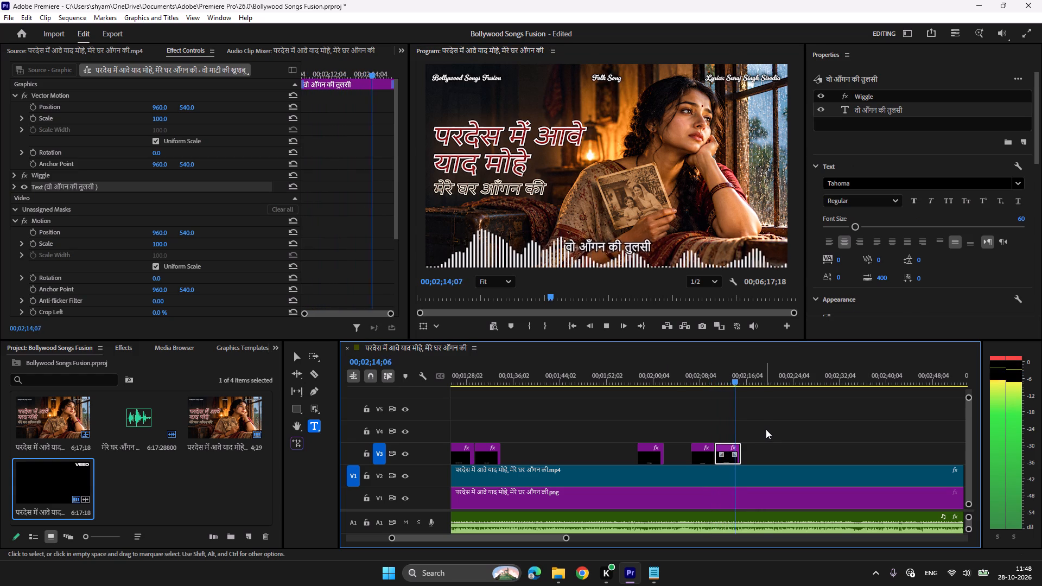
key("space")
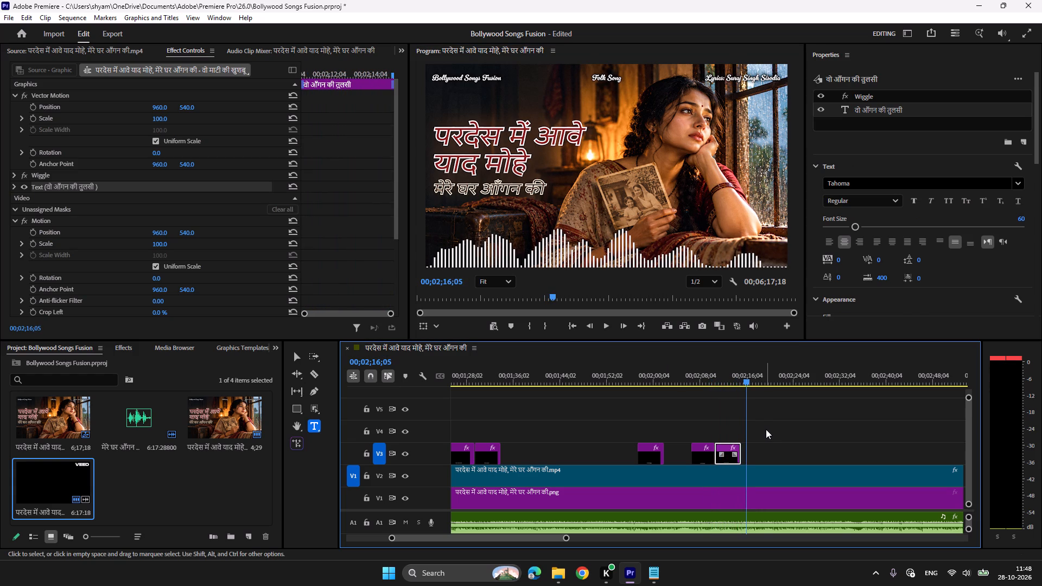
left_click_drag(695, 410, 727, 447)
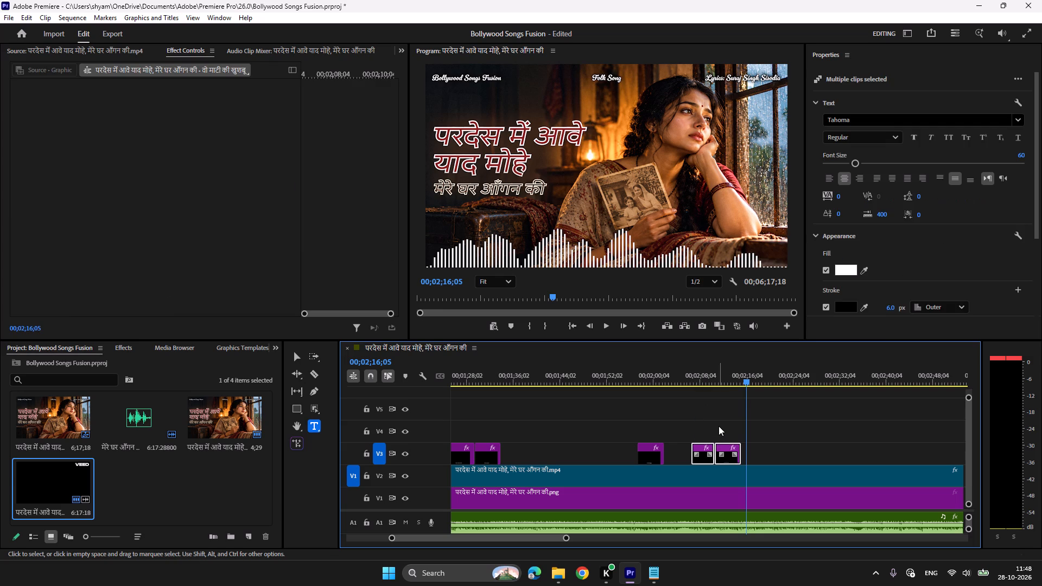
key("ctrl+c")
key("ctrl+v")
Play and scrub through the duplicated title pair to check its timing against the song.
left_click(743, 379)
key("space")
scroll(769, 397, "down", 4)
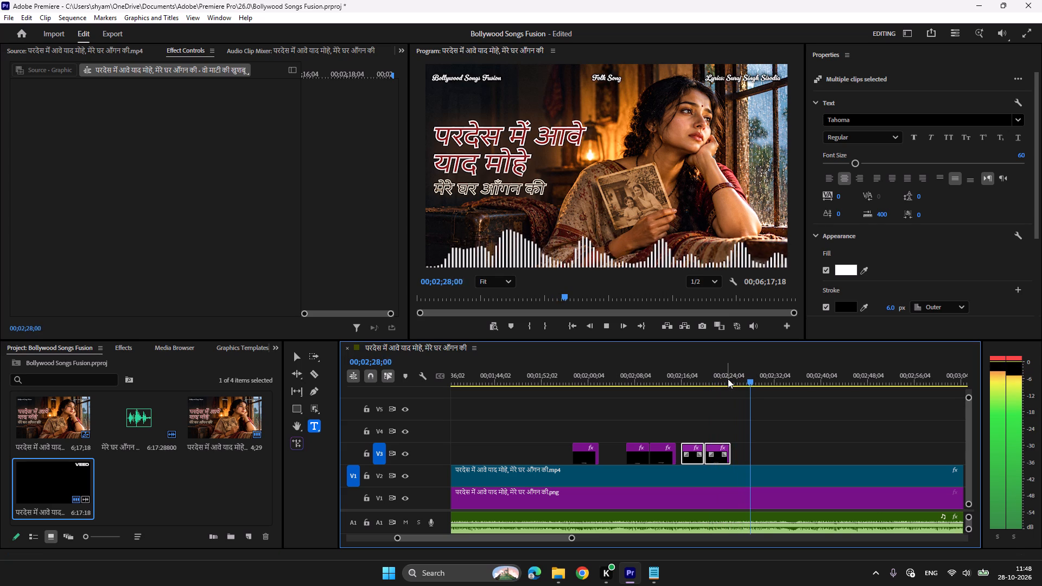
key("space")
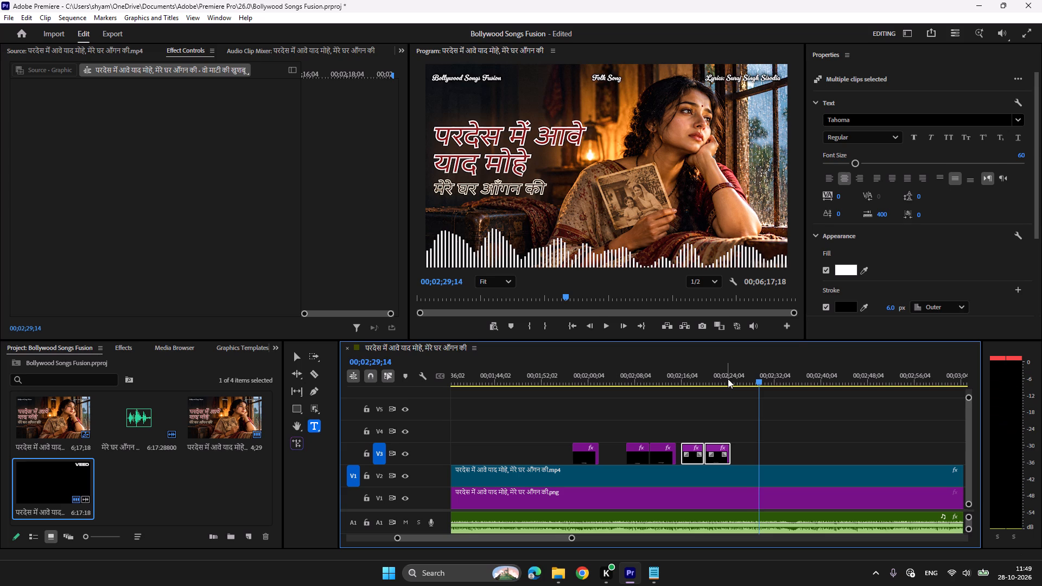
left_click(728, 379)
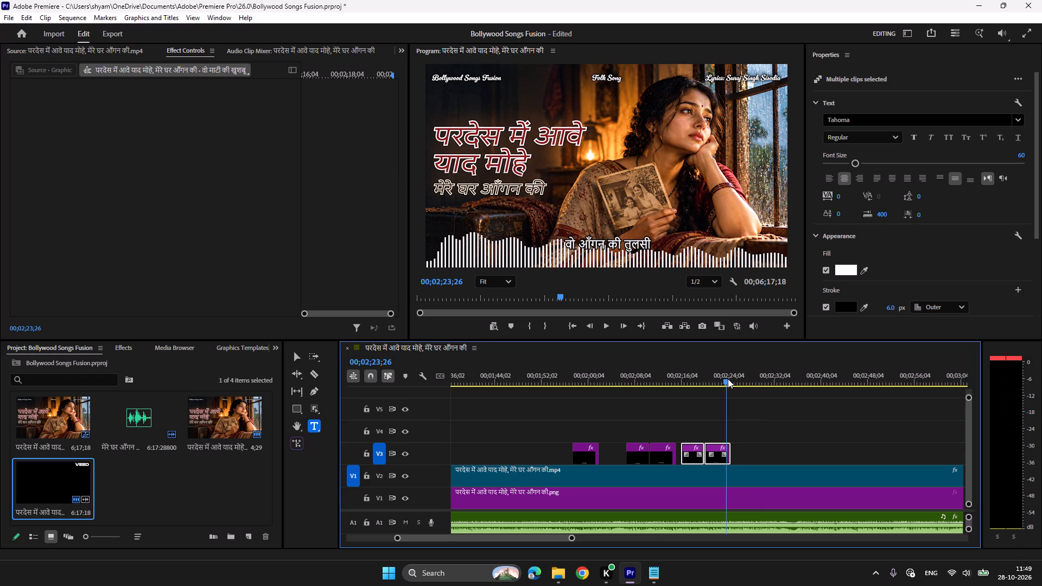
left_click(718, 379)
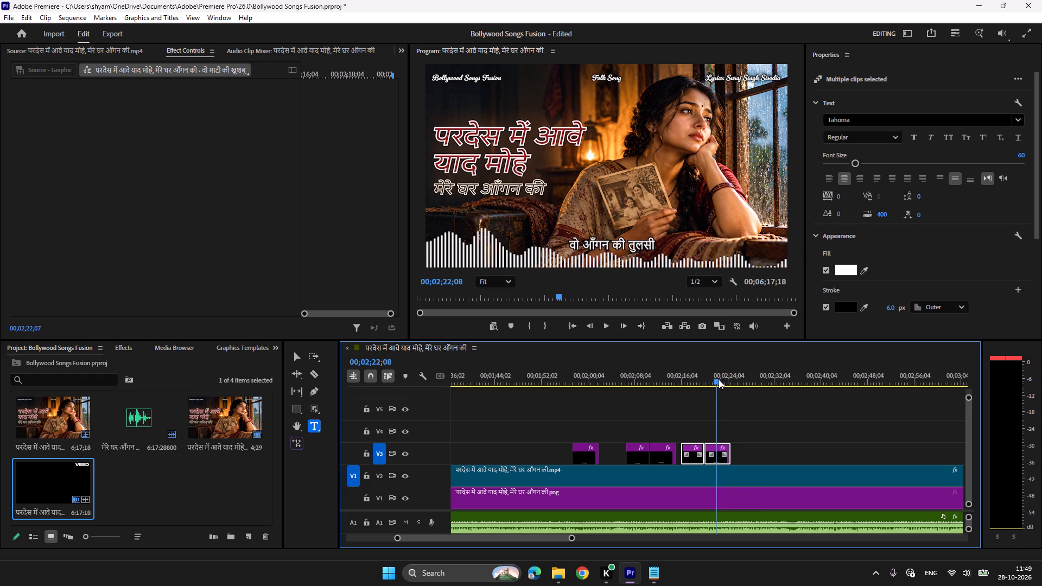
left_click(724, 379)
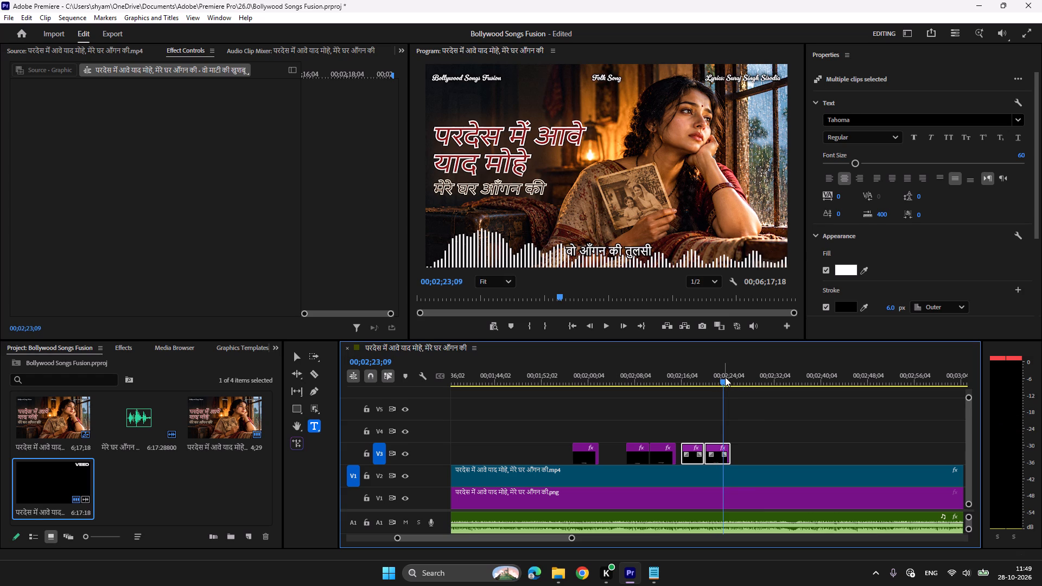
left_click(726, 377)
left_click(727, 376)
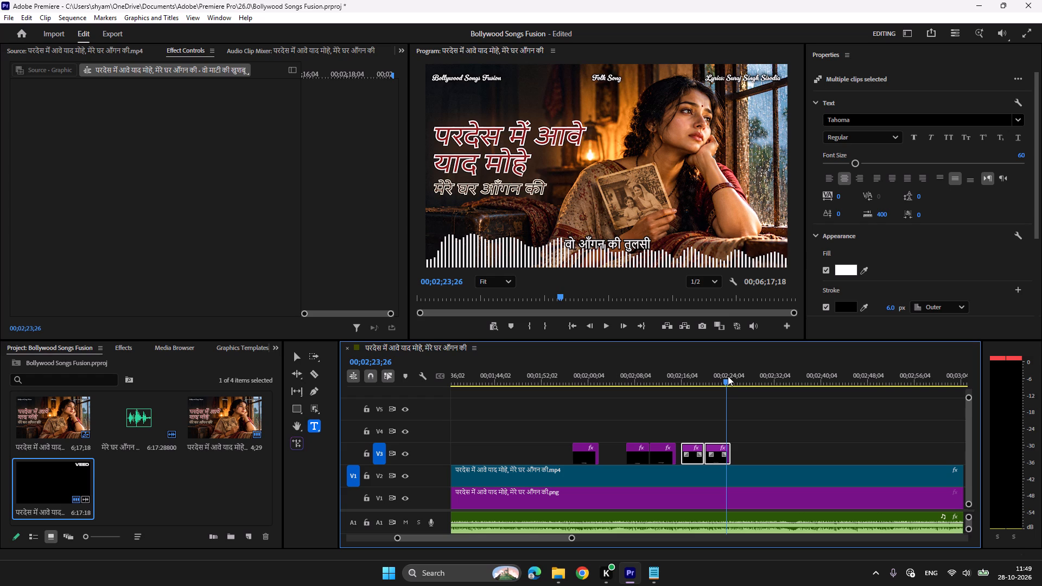
Replay the pair from 00;02;15;25 and paste a copy of the last "वो आँगन की तुलसी" title on V3 at 00;02;24;28.
left_click(681, 379)
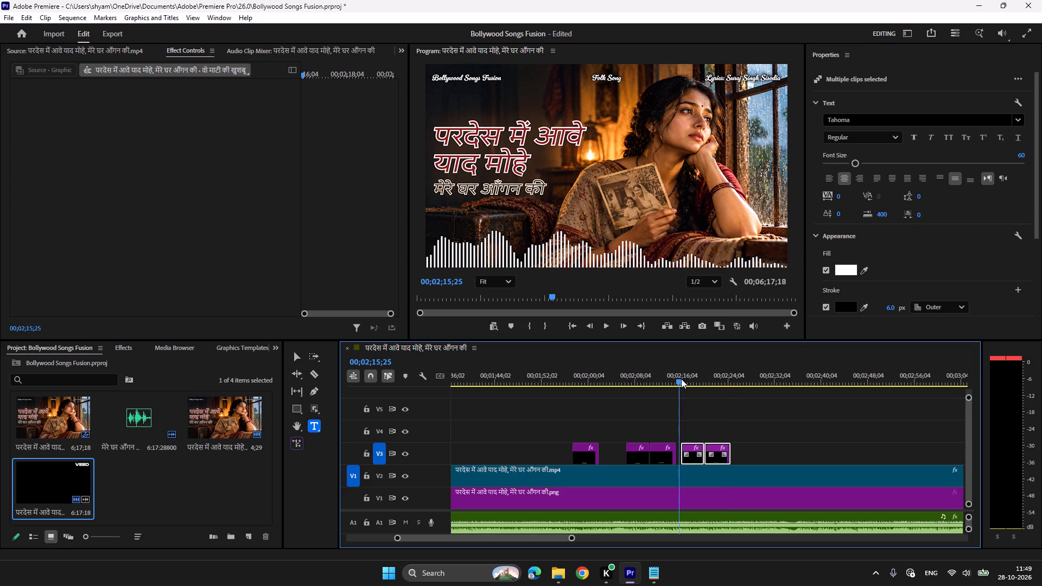
key("space")
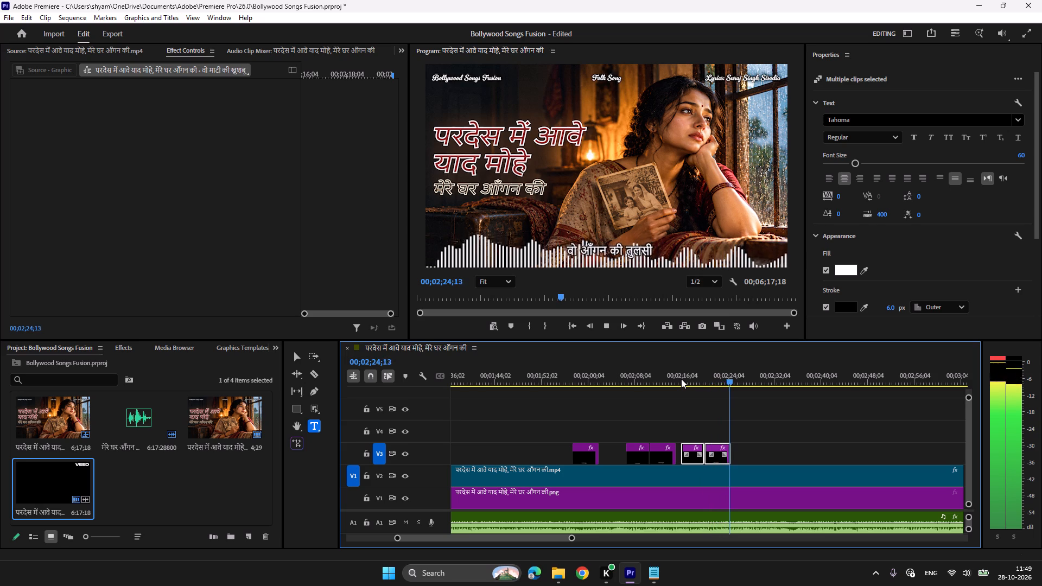
key("space")
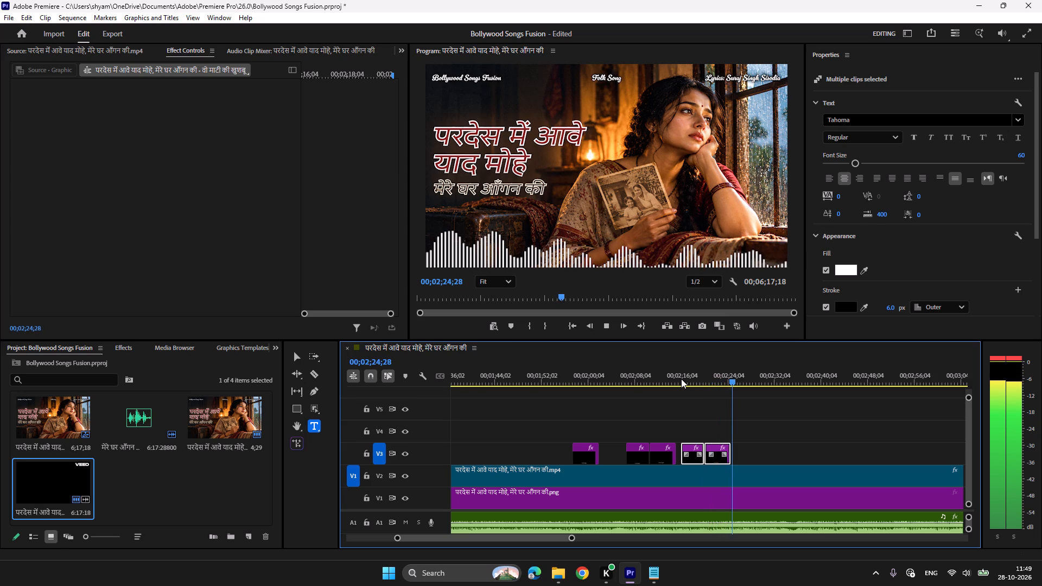
left_click(684, 397)
left_click(715, 459)
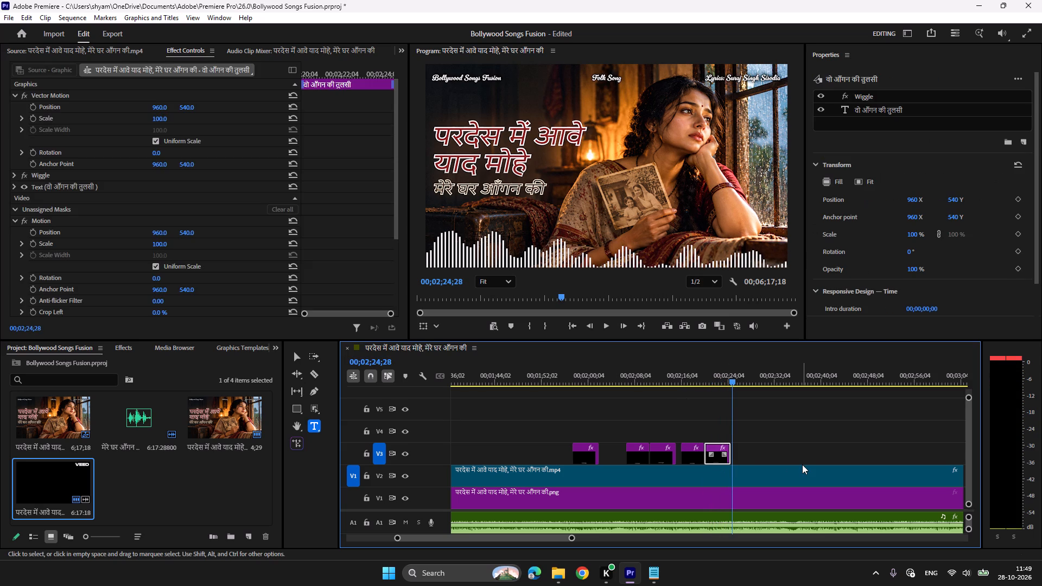
key("ctrl+c")
key("ctrl+v")
Replace the text of the last lyric title on V3 with the line "एक तस्वीर बसी है दिल में" copied from the Notepad lyrics.
left_click(653, 575)
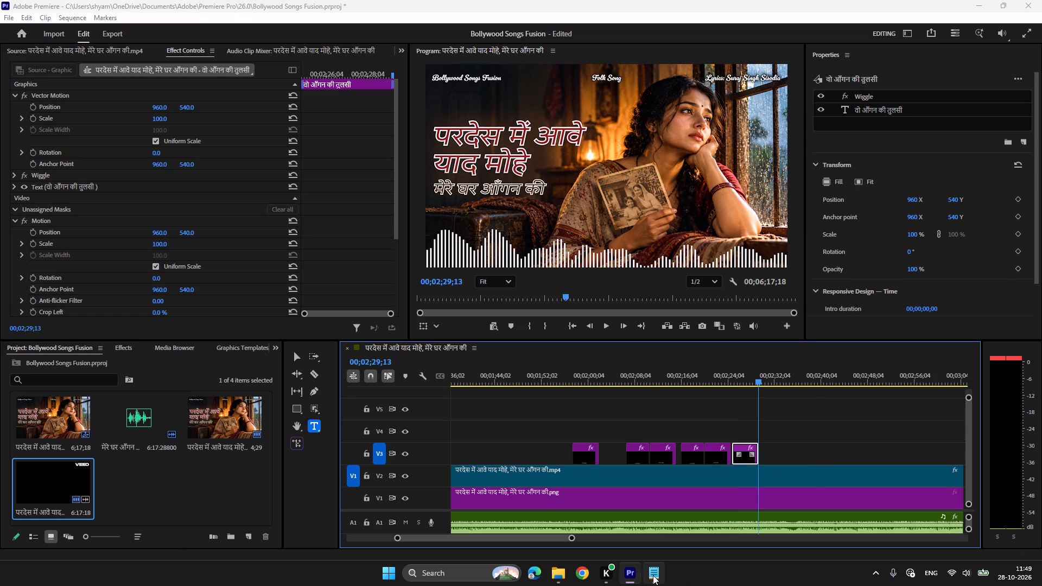
scroll(662, 321, "down", 2)
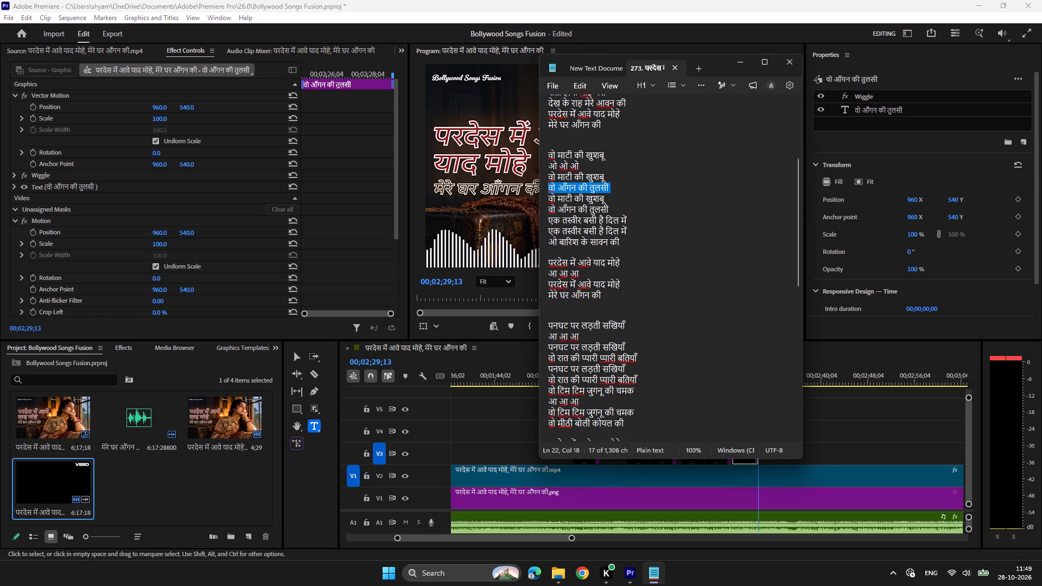
left_click_drag(629, 219, 542, 220)
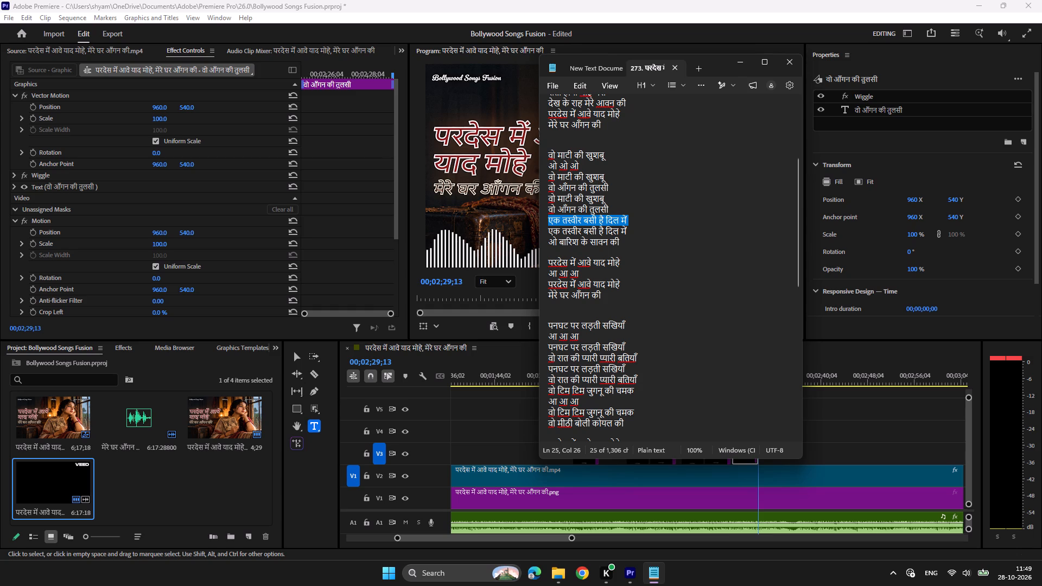
key("ctrl+c")
left_click(633, 574)
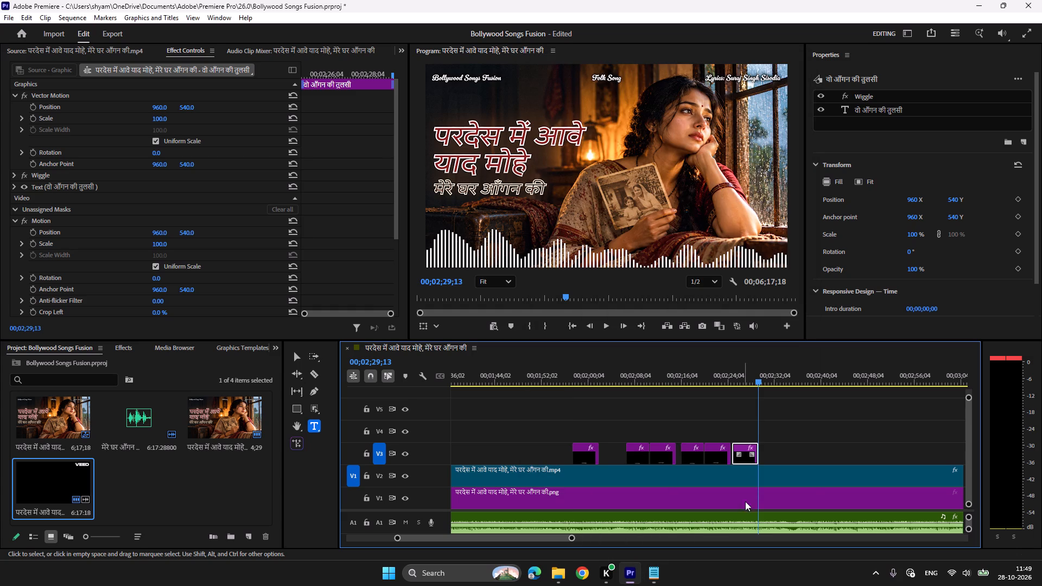
left_click(746, 379)
left_click(609, 247)
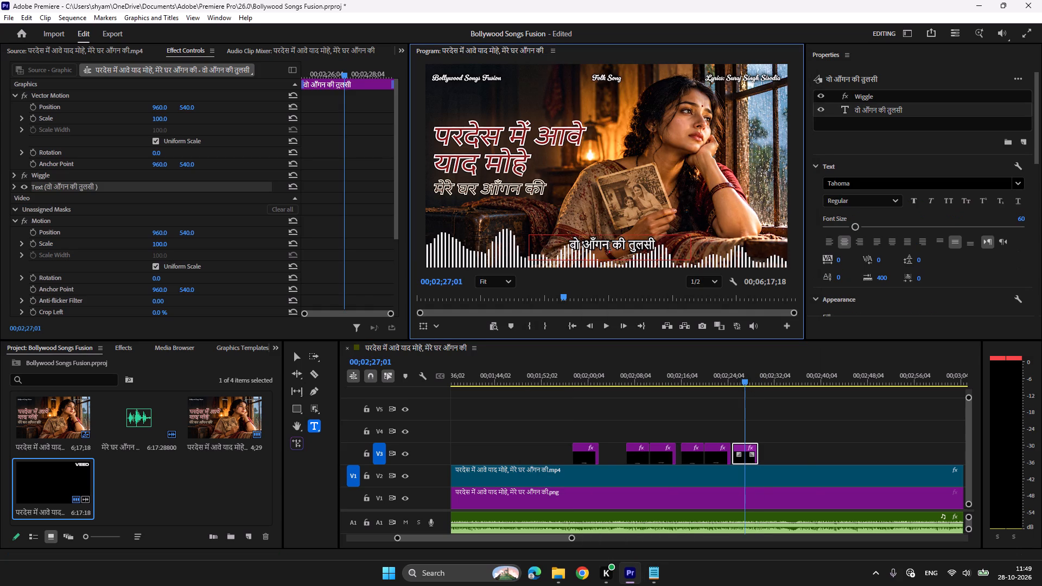
key("ctrl+a")
key("ctrl+v")
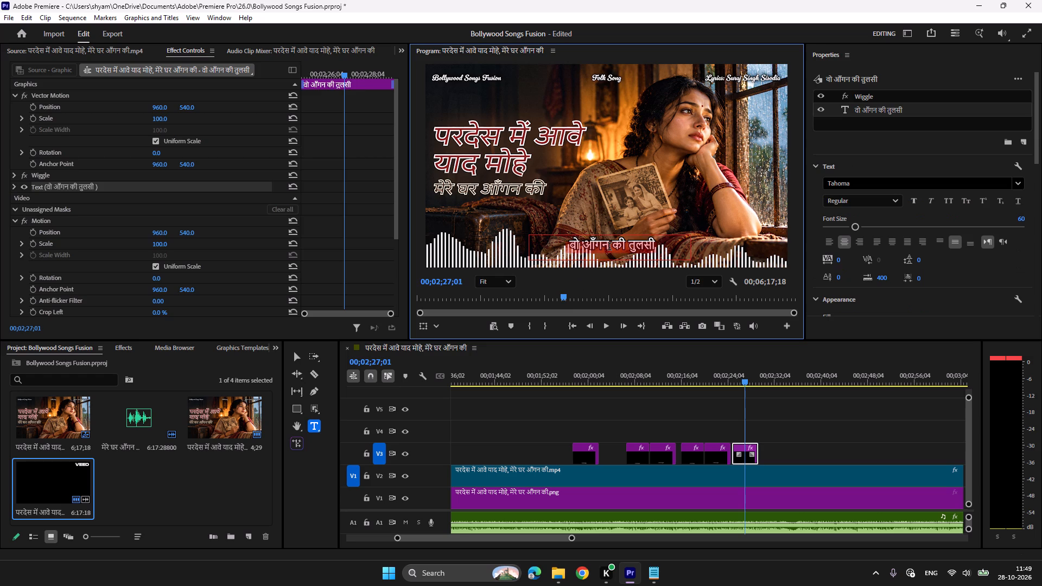
Play through the "एक तस्वीर बसी है दिल में" title and paste a copy of it on V3 at 00;02;29;13.
left_click(730, 381)
key("space")
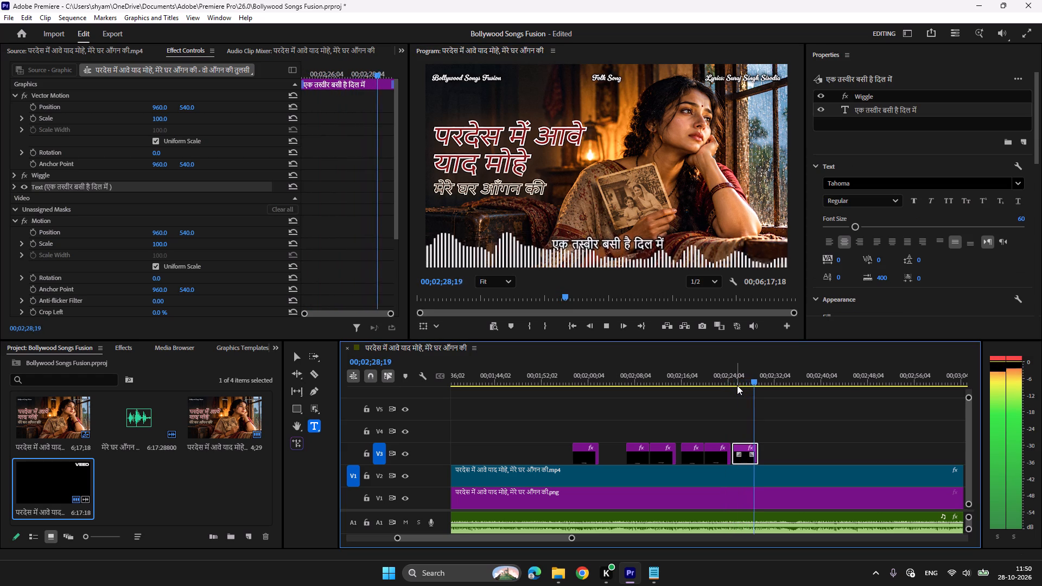
key("space")
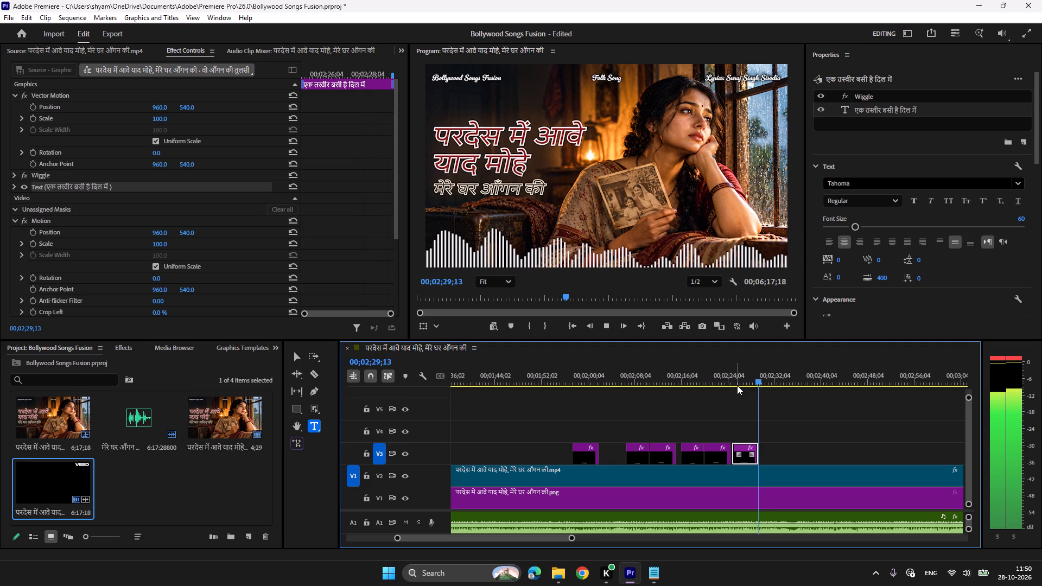
key("ctrl+c")
key("ctrl+v")
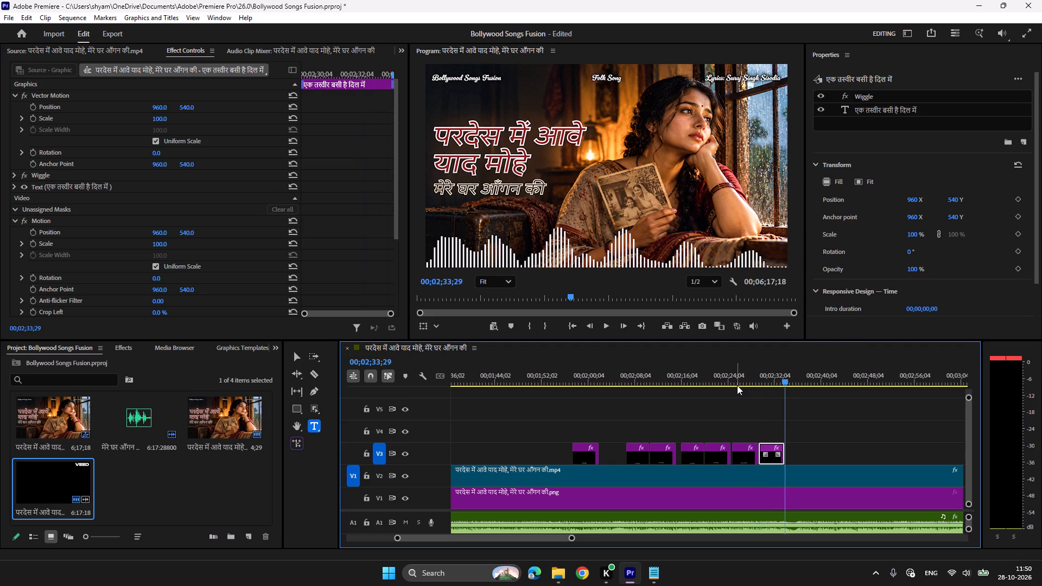
Replay the copied title against the song and paste another "एक तस्वीर बसी है दिल में" title on V3 at 00;02;33;27.
left_click(754, 375)
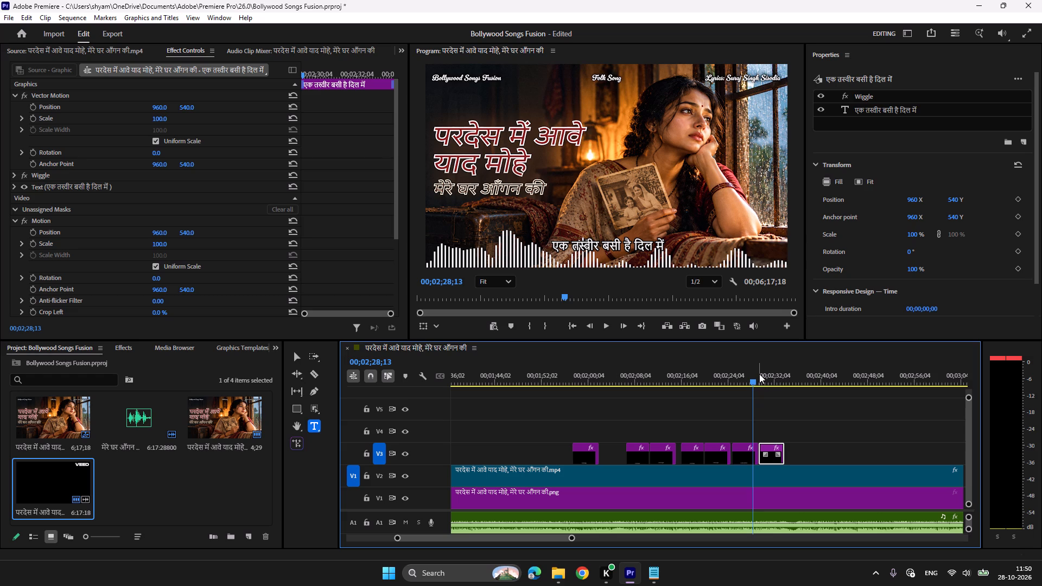
key("space")
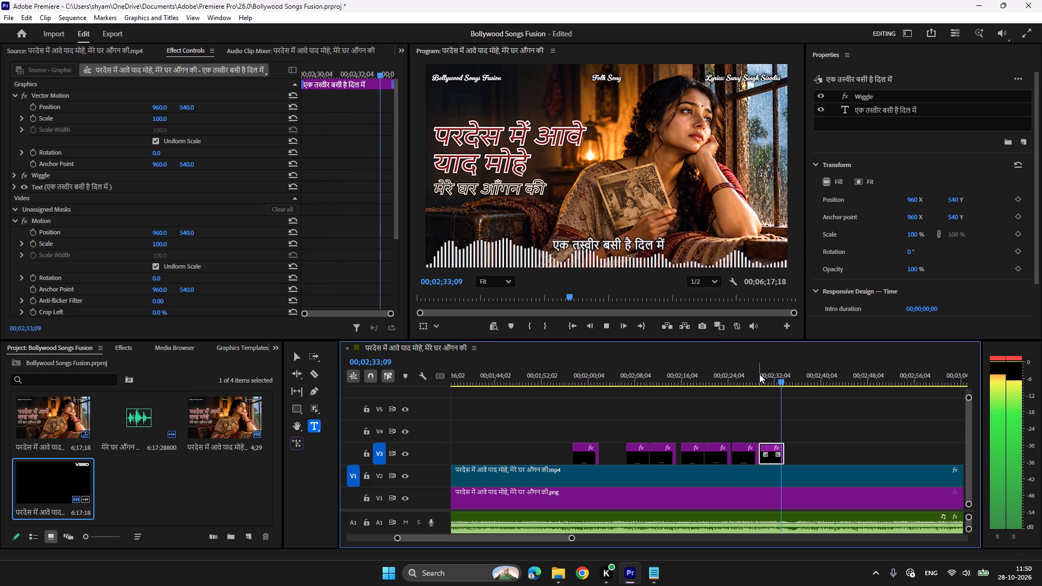
key("space")
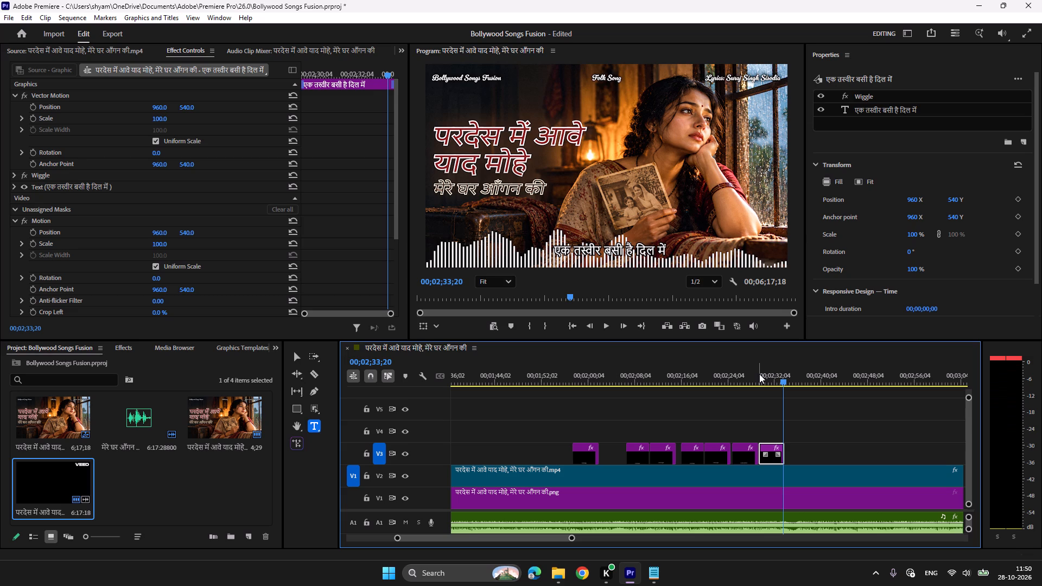
left_click(759, 374)
left_click(754, 375)
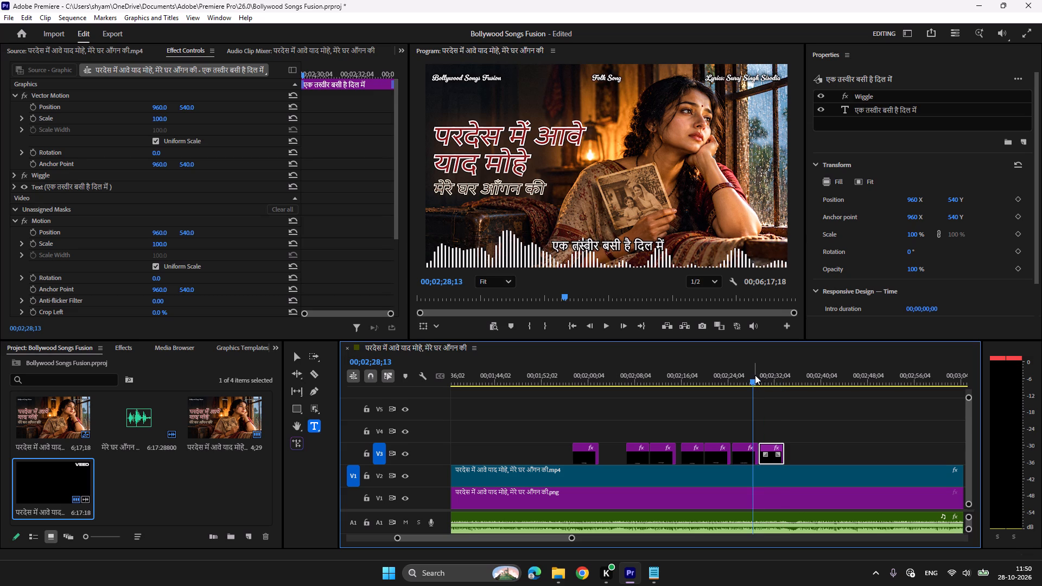
key("space")
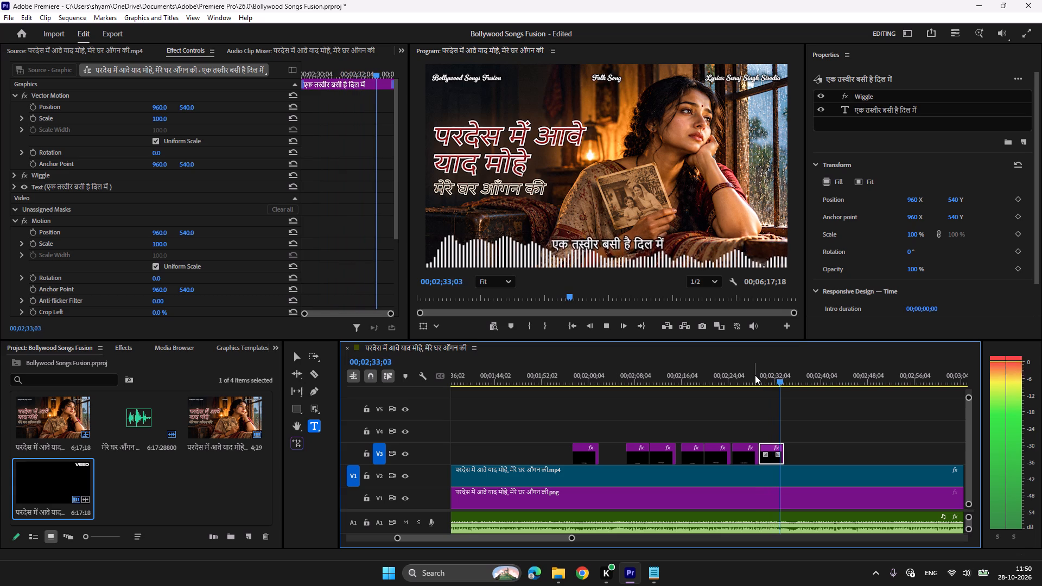
key("space")
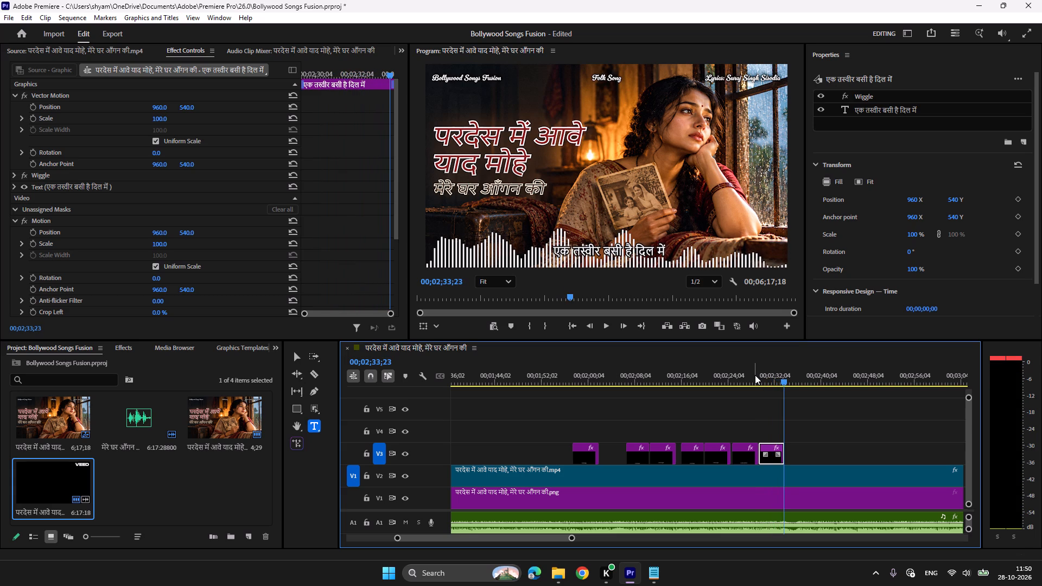
key("space")
key("space")
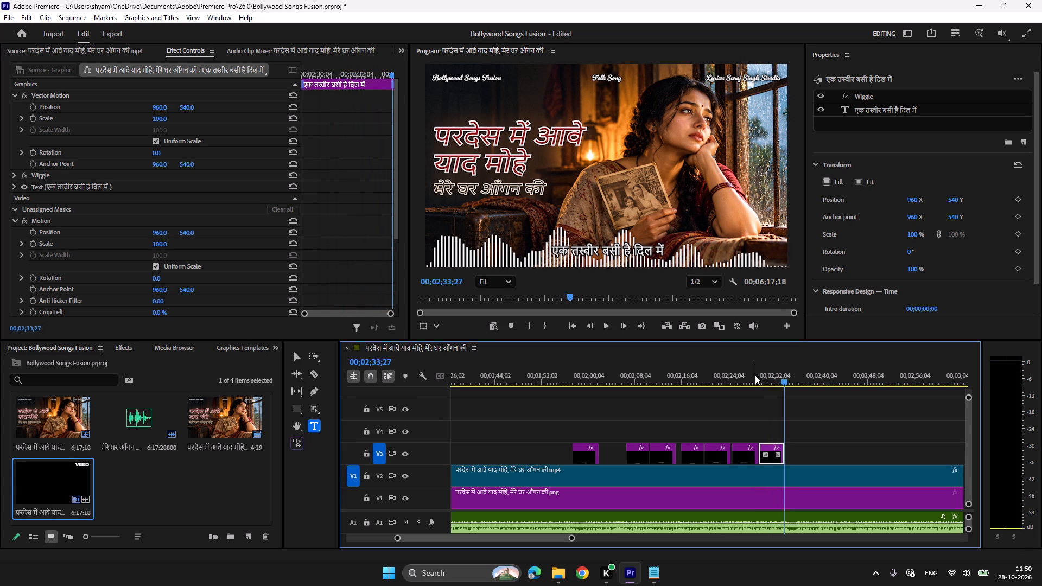
key("ctrl+c")
key("ctrl+v")
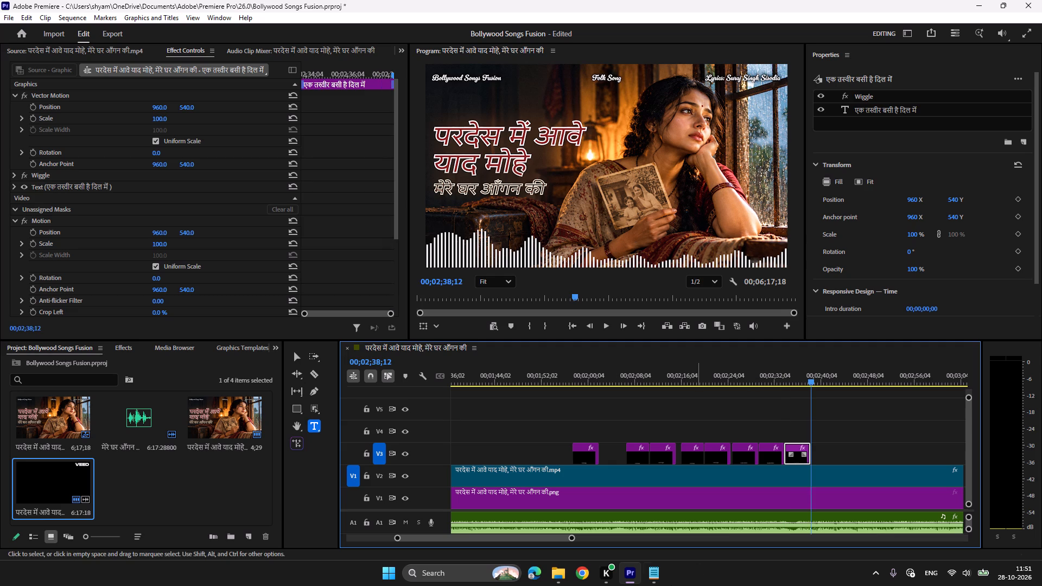
In the Notepad lyrics, change the opening word of the "बारिश के सावन की" line to "वो" and save the file.
left_click(653, 576)
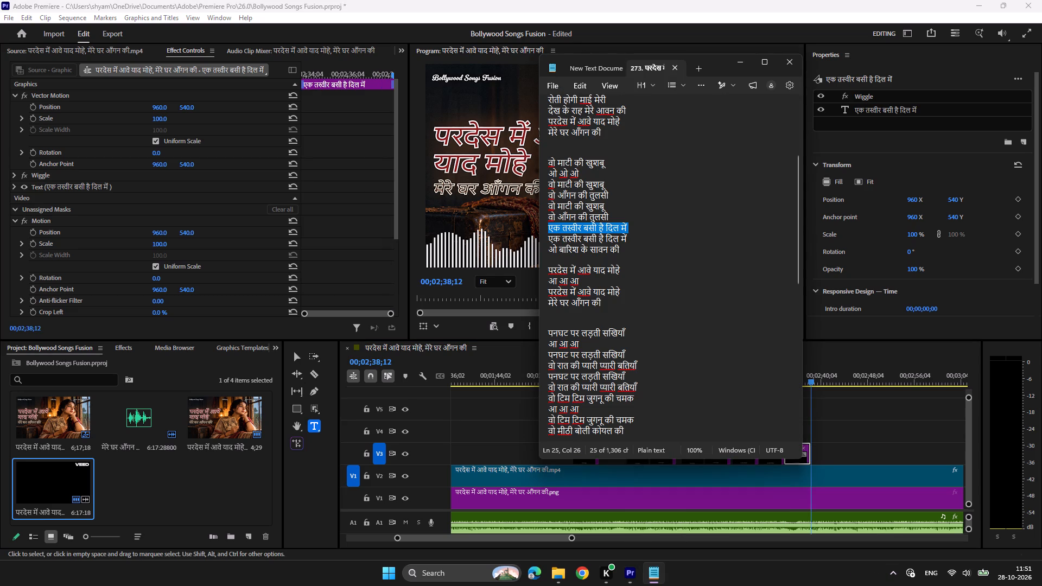
left_click_drag(621, 248, 540, 250)
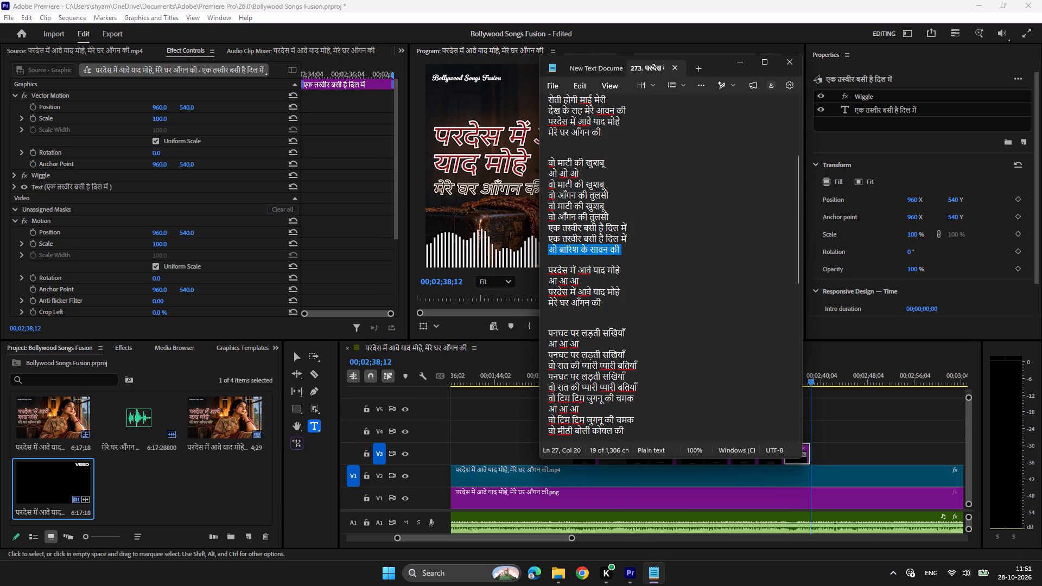
left_click(574, 262)
left_click(556, 249)
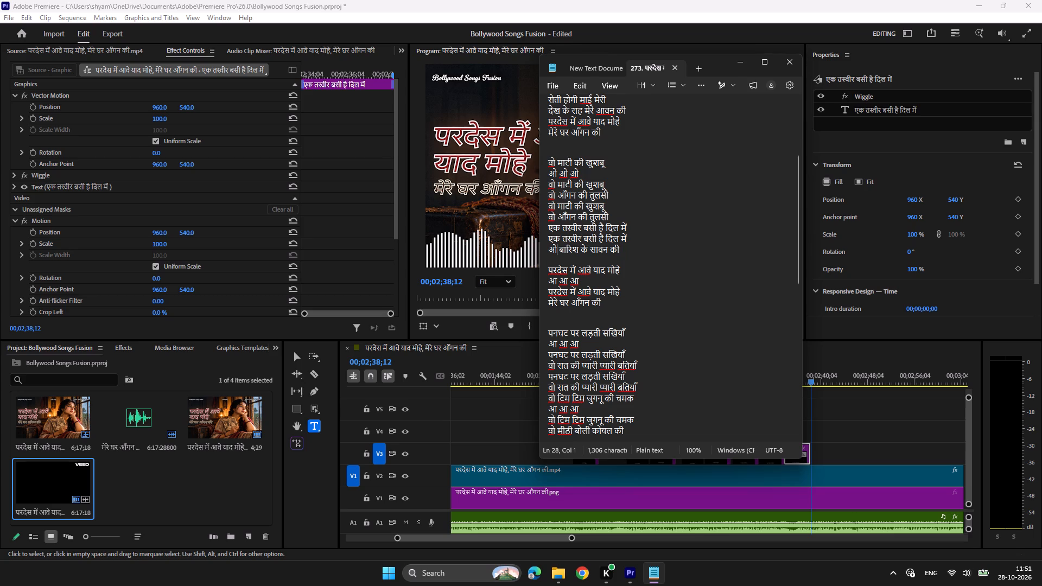
key("BackSpace")
key("BackSpace")
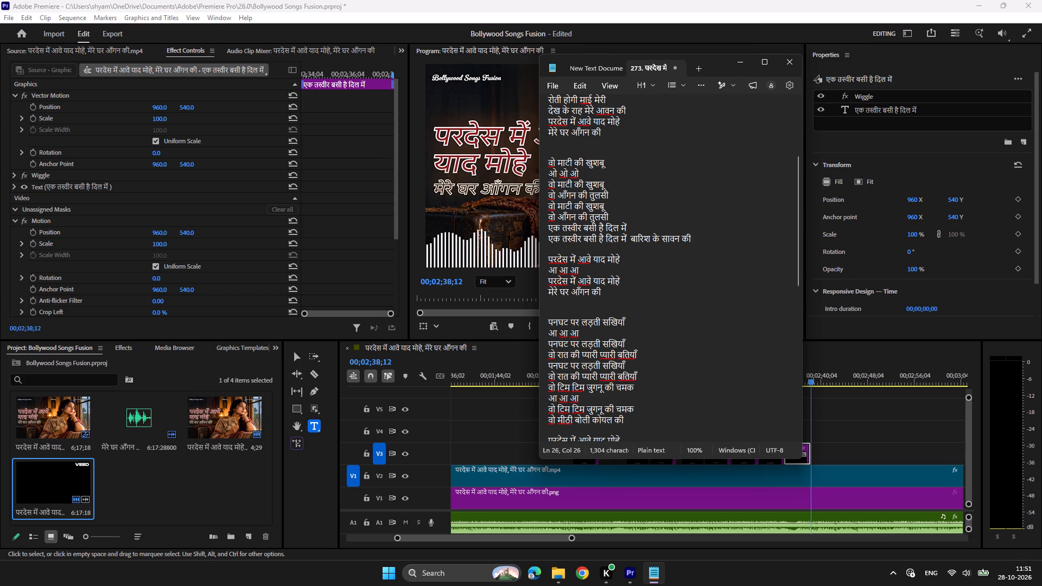
key("Return")
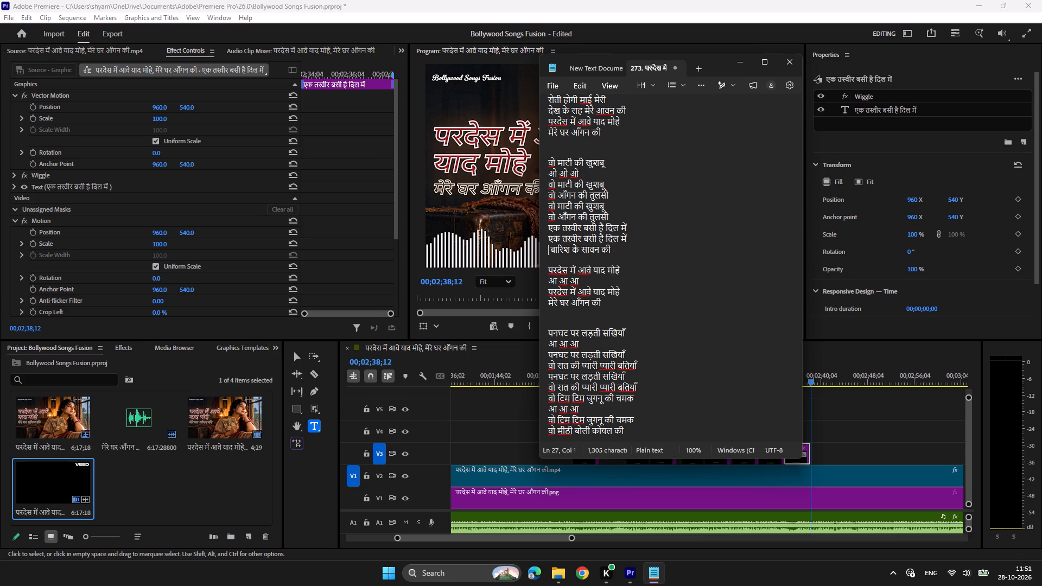
key("super+space")
key("w")
type("oh")
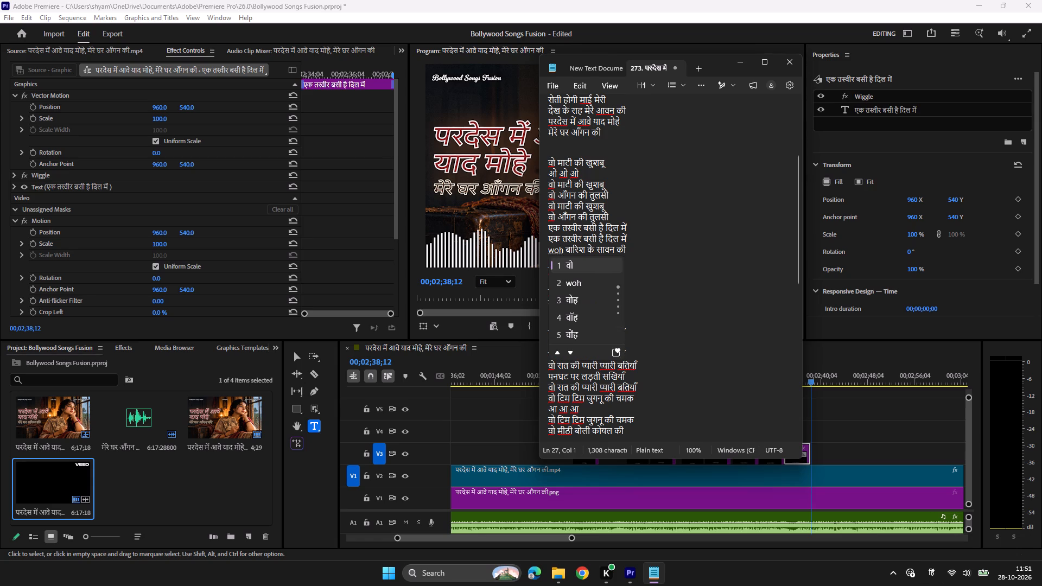
key("space")
key("BackSpace")
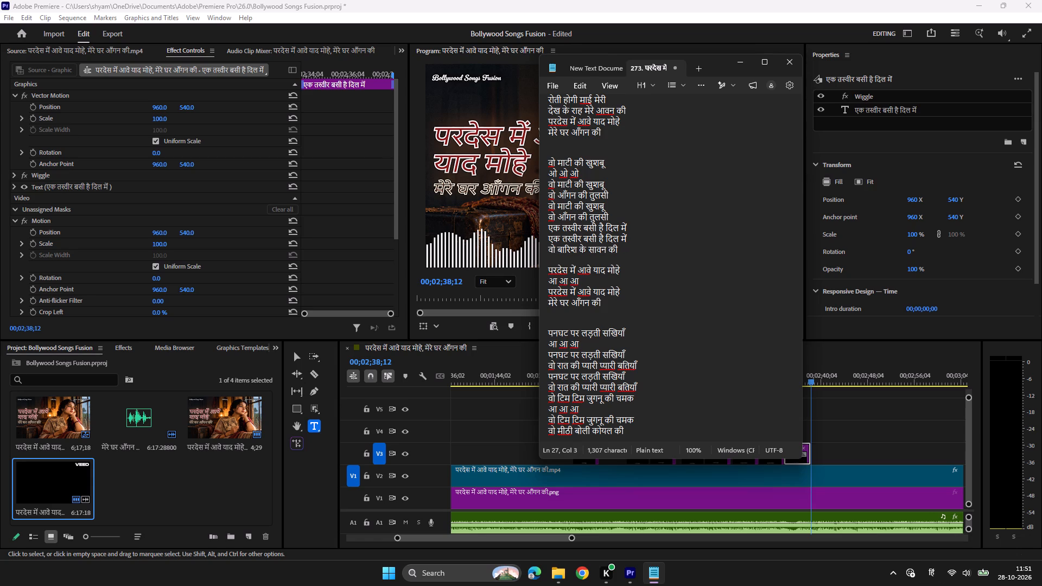
left_click(624, 249)
key("ctrl+s")
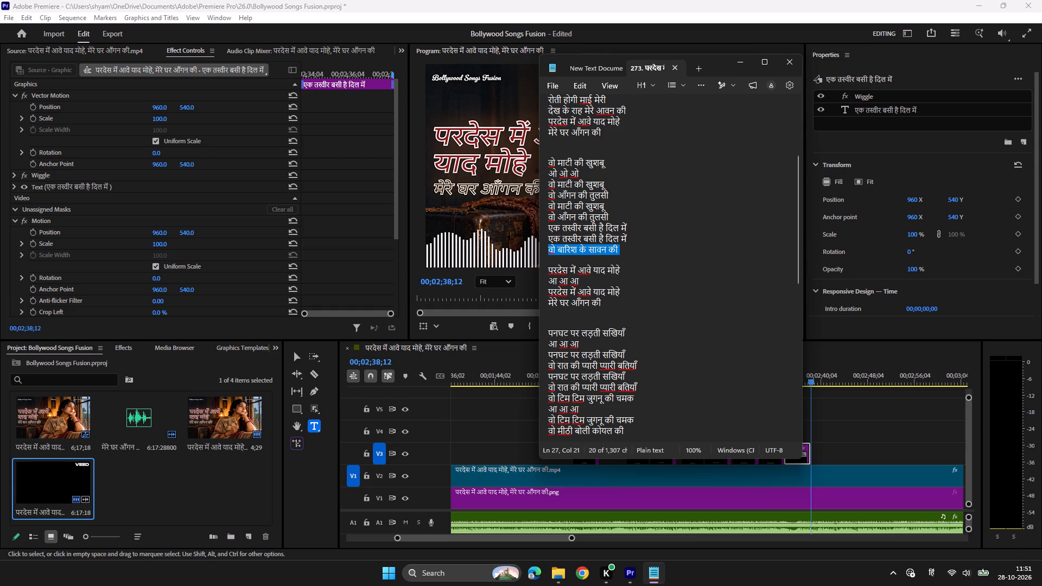
Replace the last V3 title's text with the corrected line "वो बारिश के सावन की" copied from the Notepad lyrics.
key("ctrl+c")
left_click(819, 370)
left_click(799, 372)
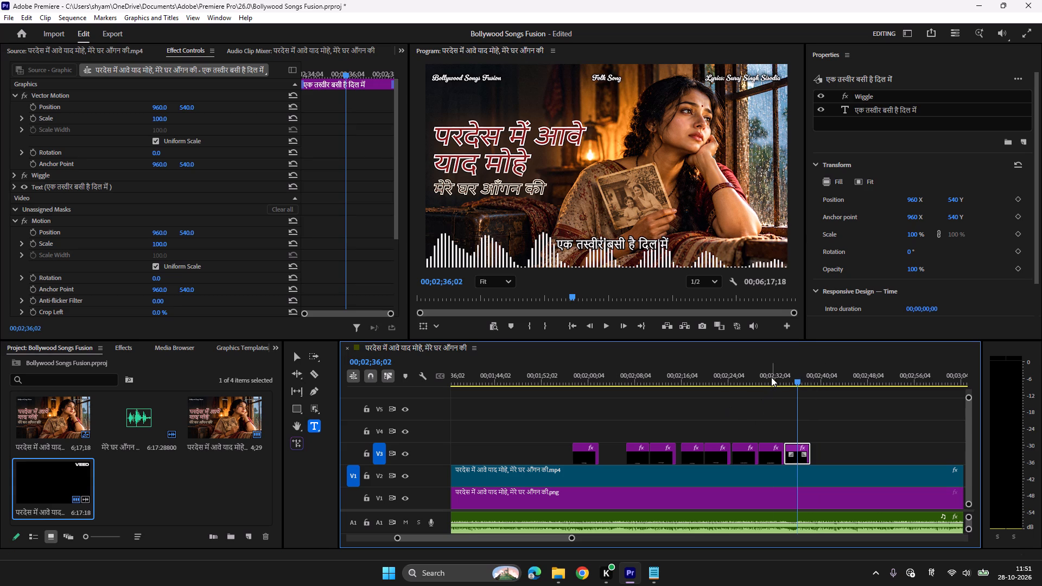
left_click(771, 377)
left_click(799, 379)
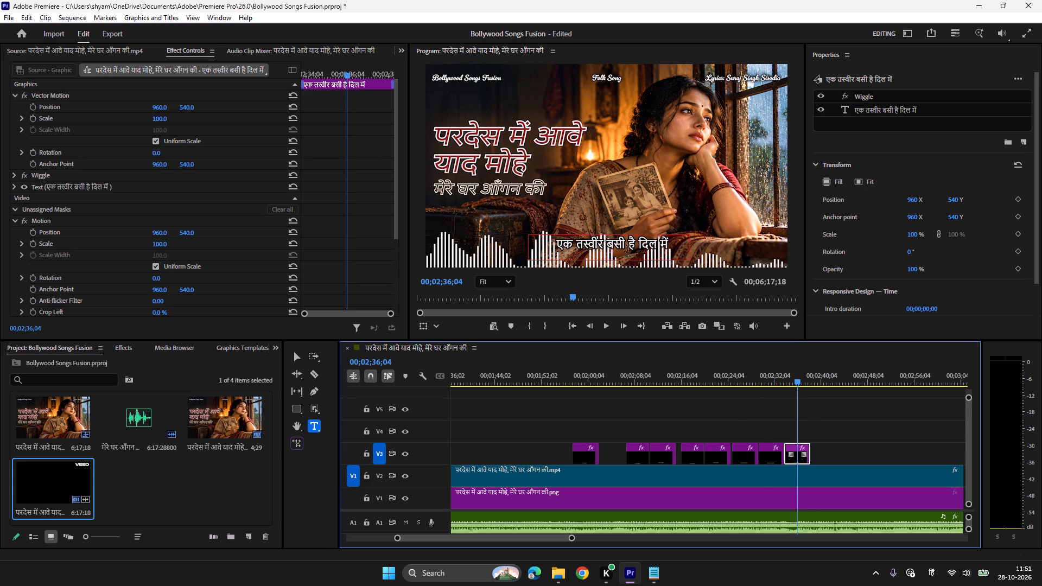
left_click(630, 247)
key("ctrl+a")
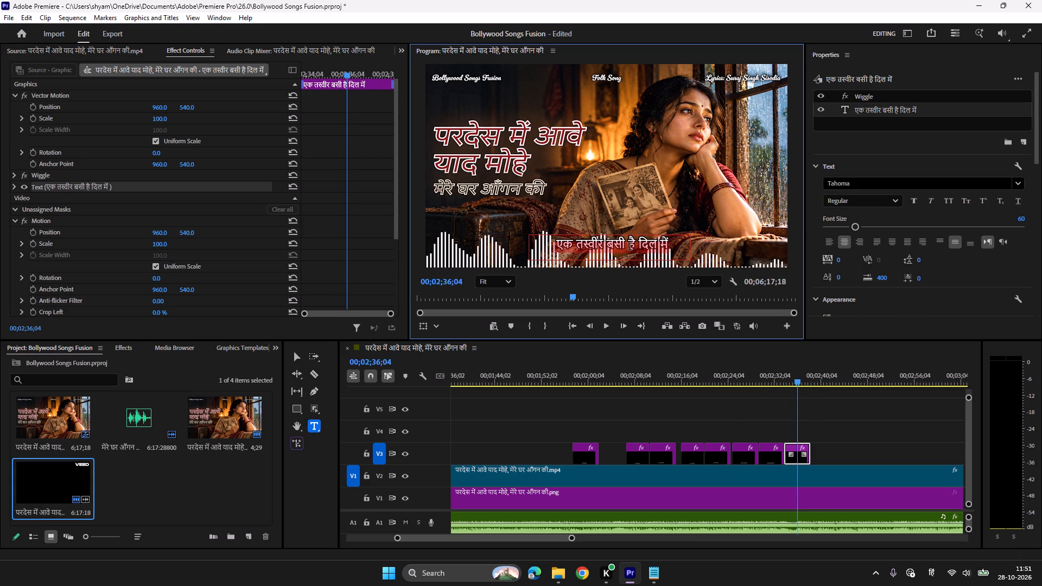
key("ctrl+v")
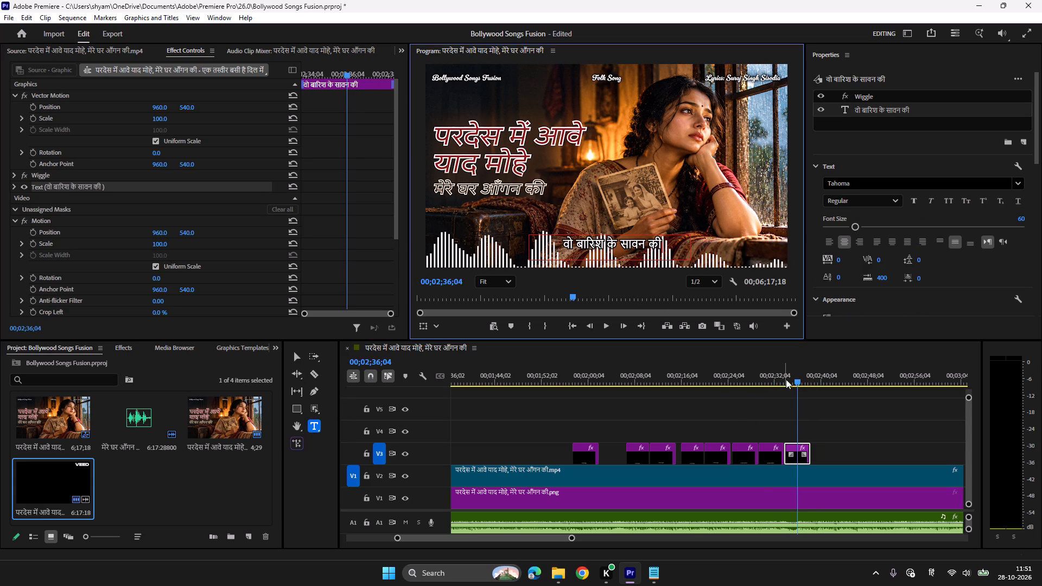
Play through the "वो बारिश के सावन की" title to check its timing against the song.
left_click(783, 377)
key("space")
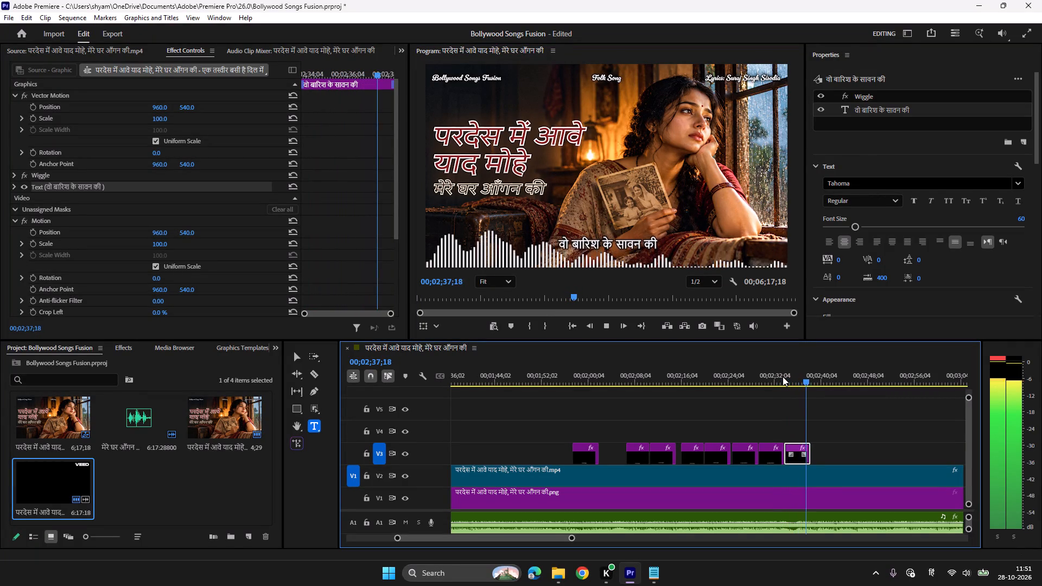
key("space")
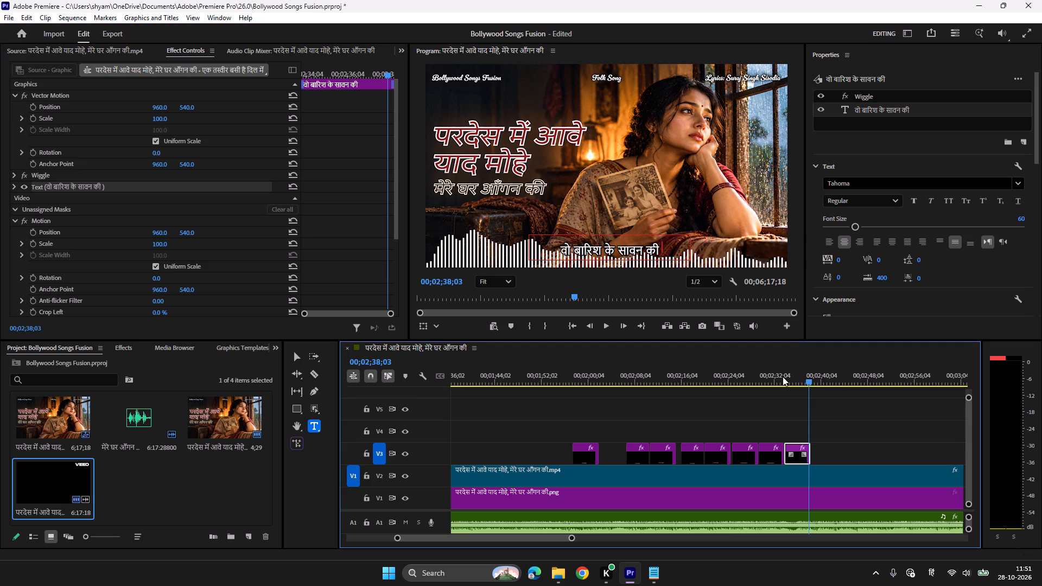
Replay the "वो बारिश के सावन की" title against the song and stop at its end, 00;02;38;02.
left_click(776, 379)
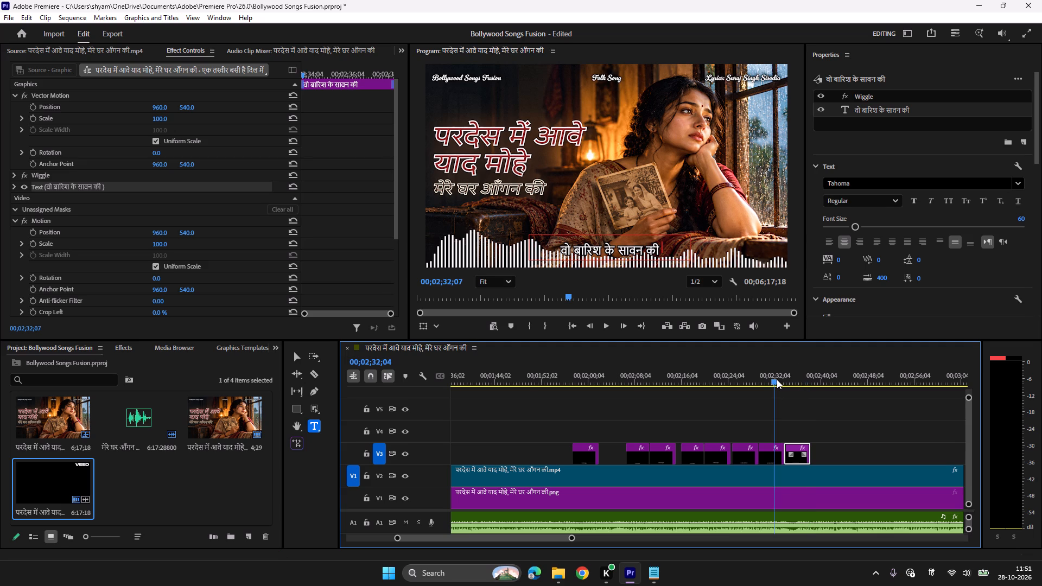
key("space")
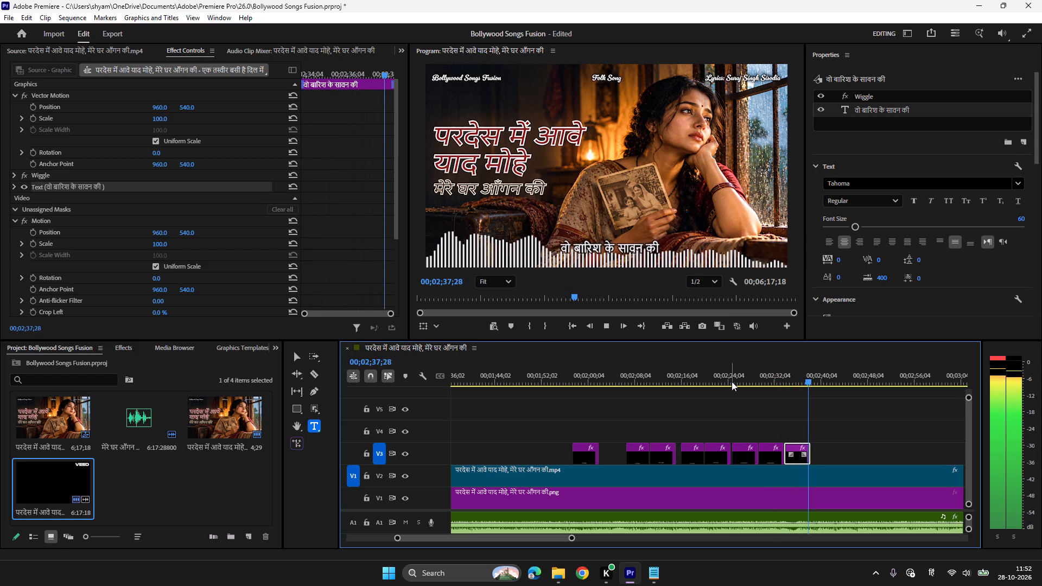
key("space")
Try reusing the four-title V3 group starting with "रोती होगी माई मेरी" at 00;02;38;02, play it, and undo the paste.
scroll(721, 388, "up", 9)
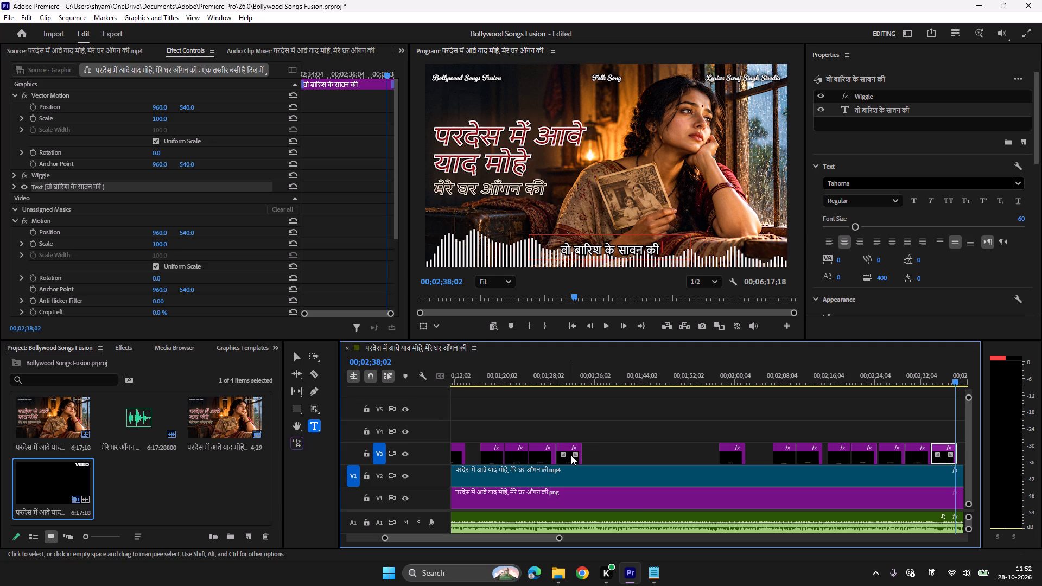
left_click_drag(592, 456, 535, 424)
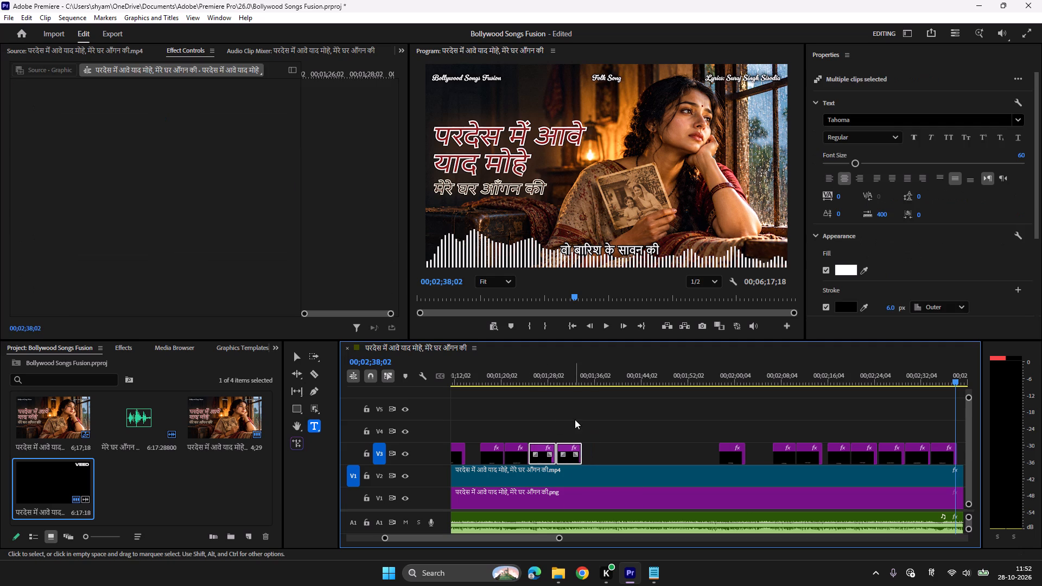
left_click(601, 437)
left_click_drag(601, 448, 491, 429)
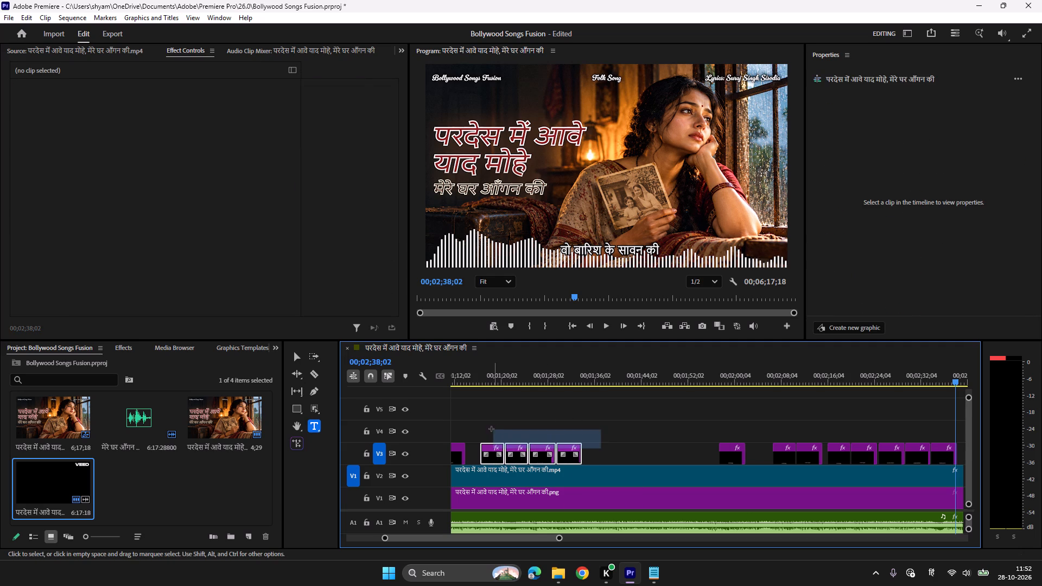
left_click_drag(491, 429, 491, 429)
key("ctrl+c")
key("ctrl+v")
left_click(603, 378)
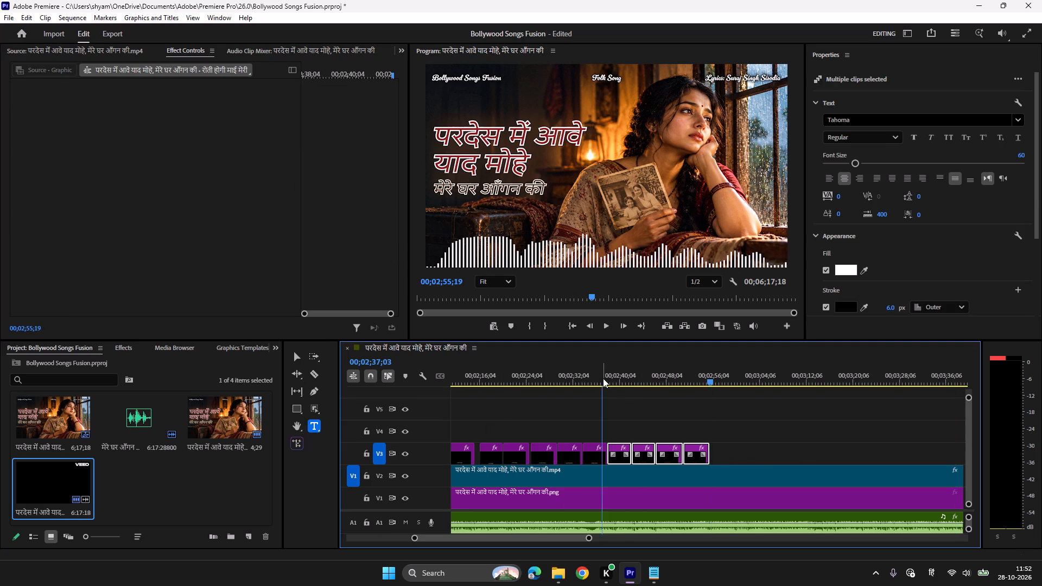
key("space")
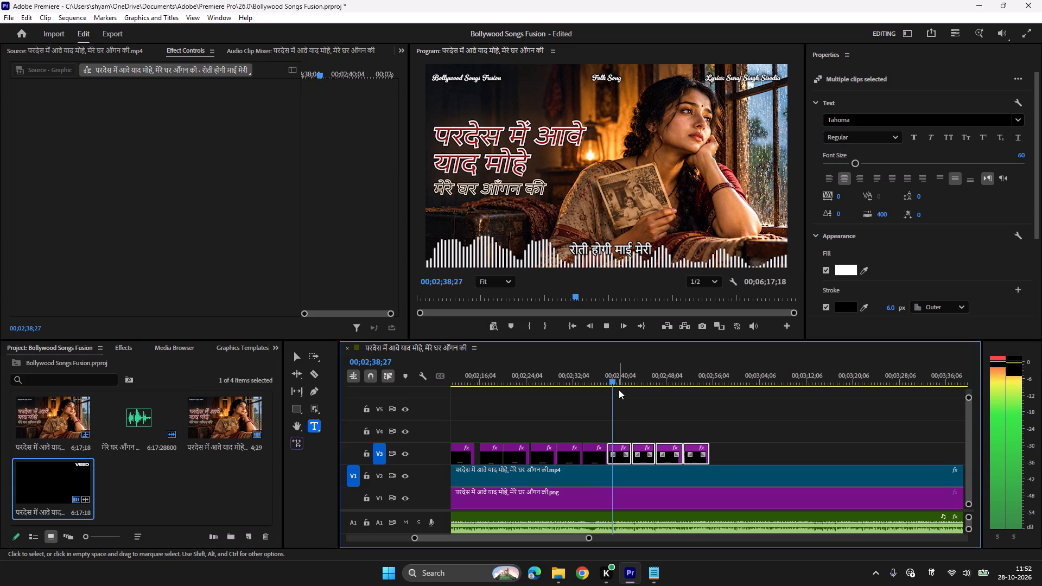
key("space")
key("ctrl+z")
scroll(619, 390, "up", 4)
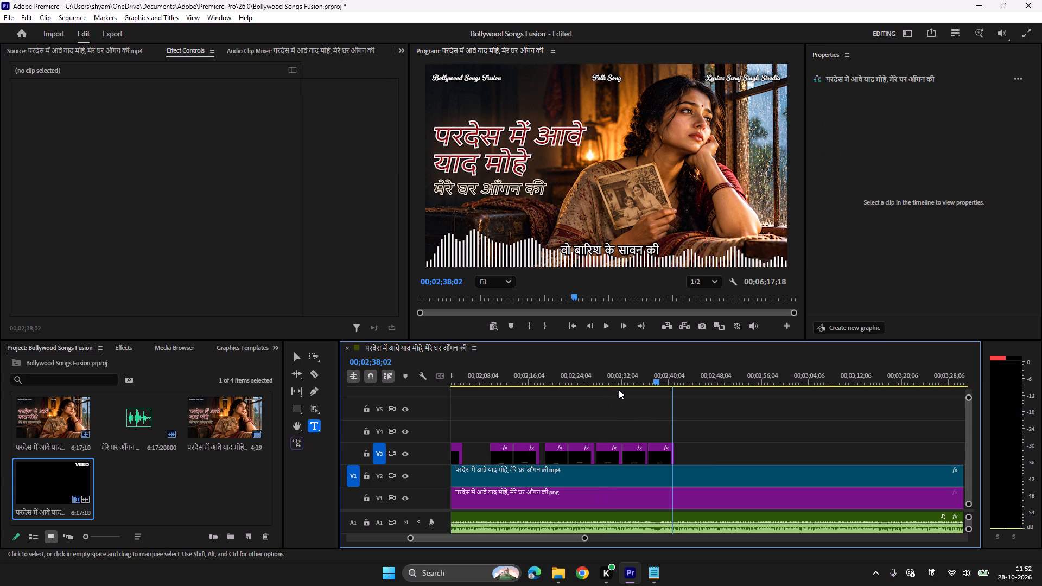
Check the lyrics in Notepad, then copy the first three chorus titles on V3 and paste them at 00;02;38;02.
left_click(659, 570)
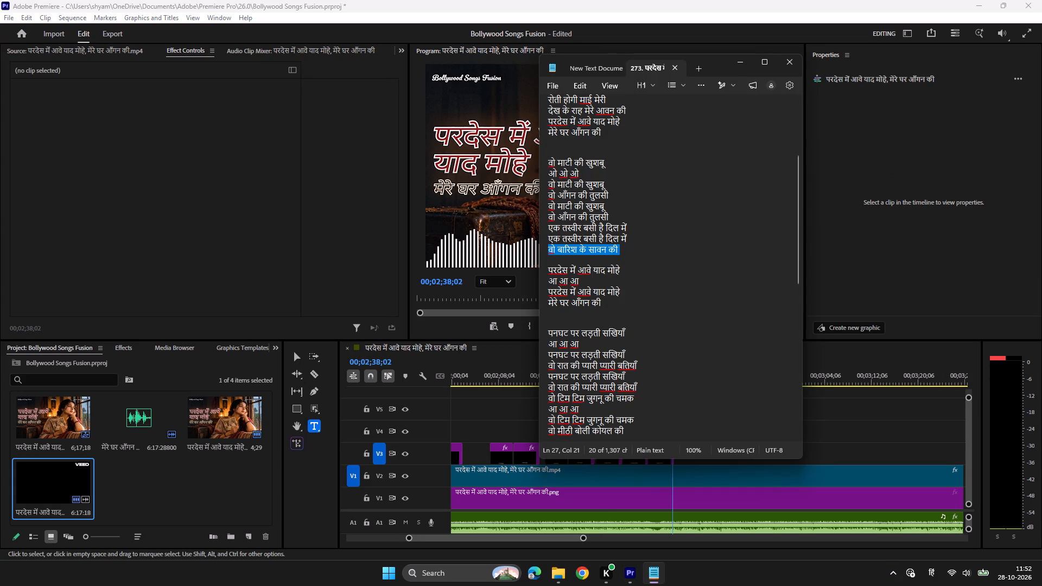
left_click(633, 575)
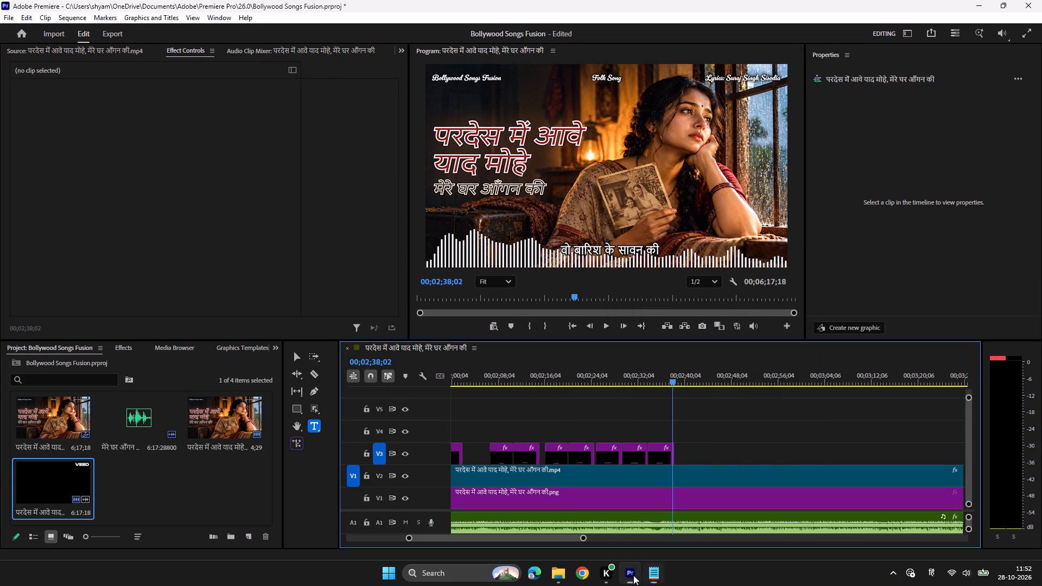
scroll(589, 442, "up", 20)
scroll(589, 442, "up", 11)
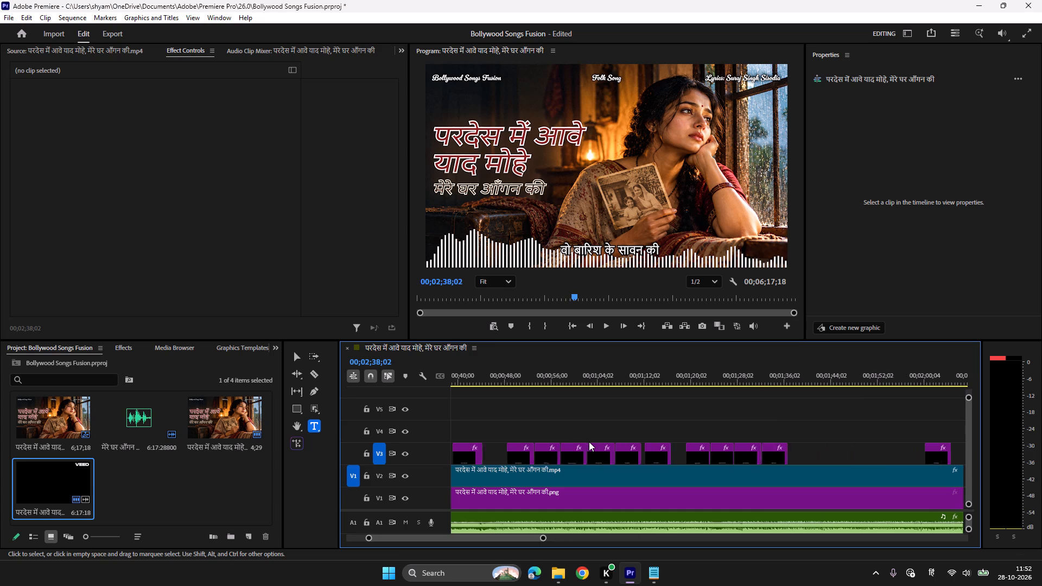
scroll(589, 442, "up", 11)
scroll(589, 445, "down", 3)
scroll(589, 446, "up", 13)
scroll(589, 446, "down", 4)
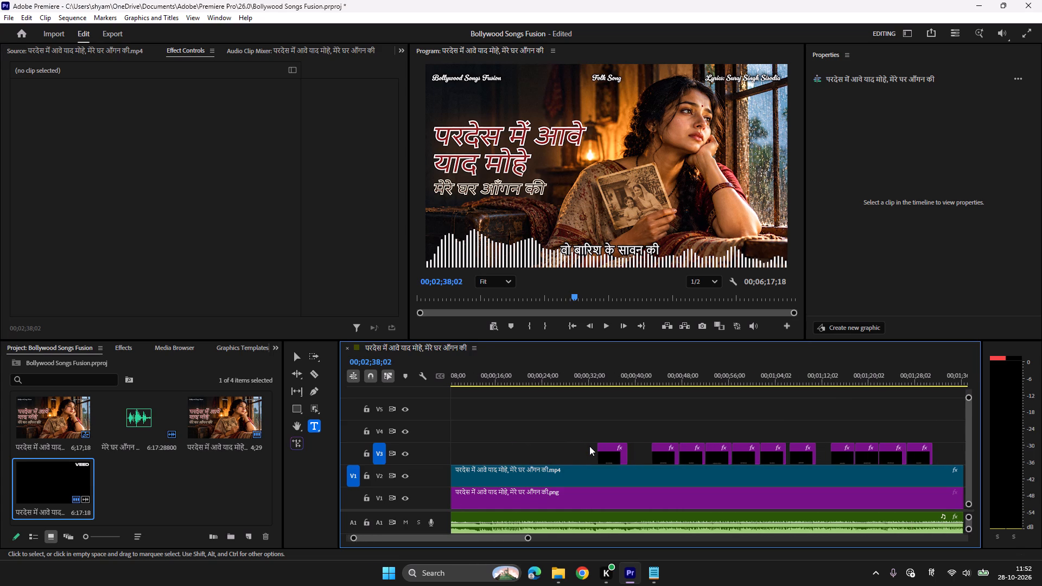
left_click_drag(579, 419, 682, 456)
key("ctrl+c")
key("ctrl+v")
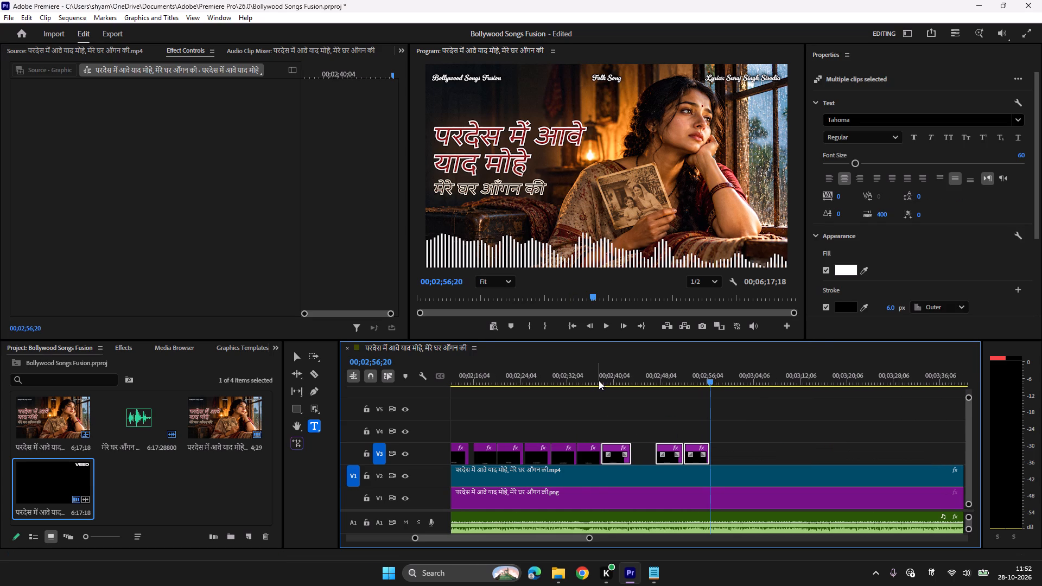
Play the pasted chorus against the song and move its last two titles earlier on V3 to start at 00;02;44;23.
left_click(599, 380)
key("space")
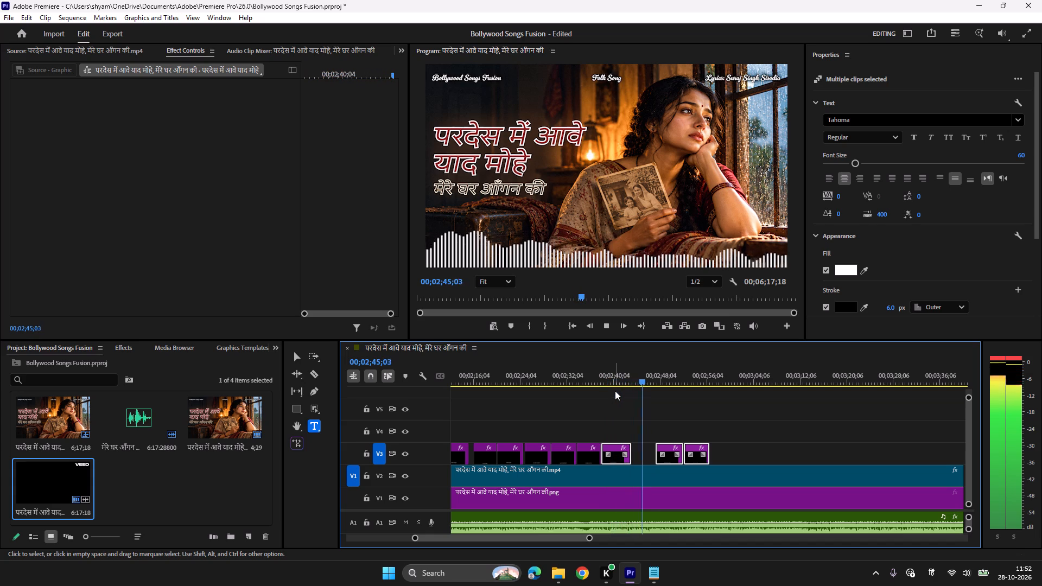
key("space")
left_click(634, 379)
key("space")
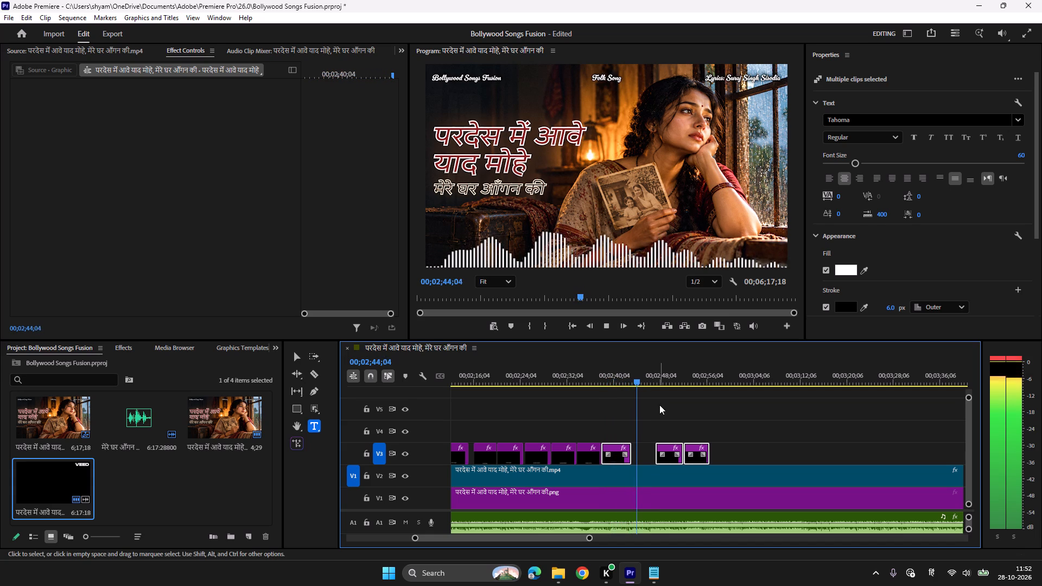
key("space")
key("space")
key("space")
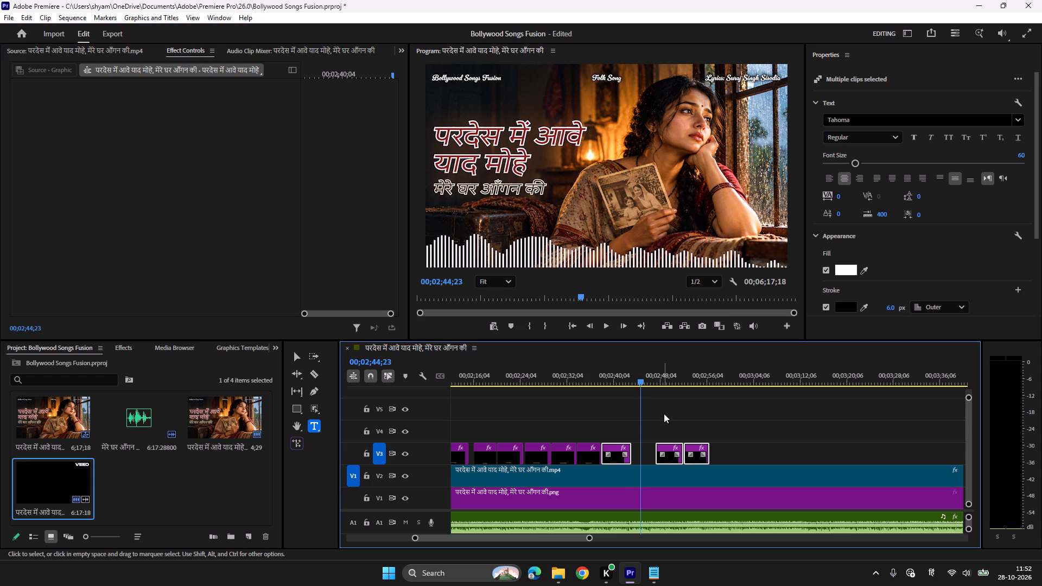
left_click(664, 413)
left_click_drag(665, 413, 690, 451)
left_click_drag(670, 457, 659, 457)
Play on to the next verse and paste a copy of the last "मेरे घर आँगन की" title on V3 at 00;03;13;08.
key("space")
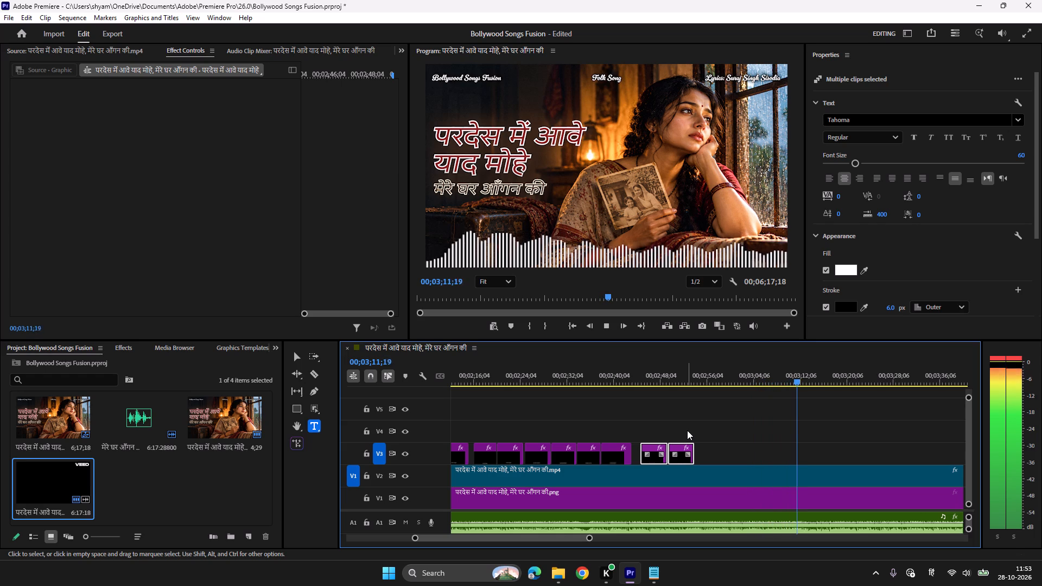
key("space")
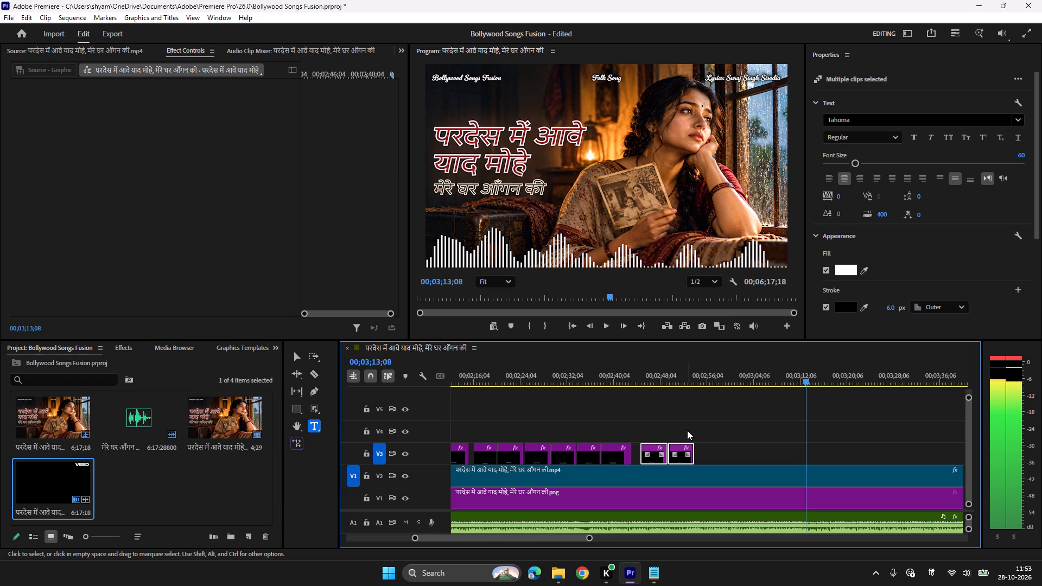
left_click(709, 428)
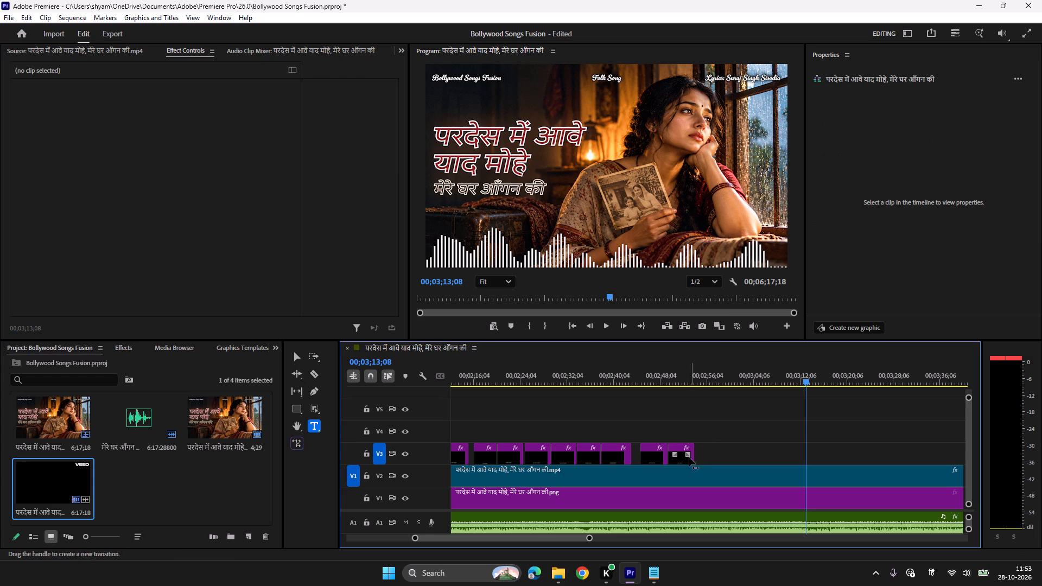
left_click(685, 462)
key("ctrl+c")
key("ctrl+v")
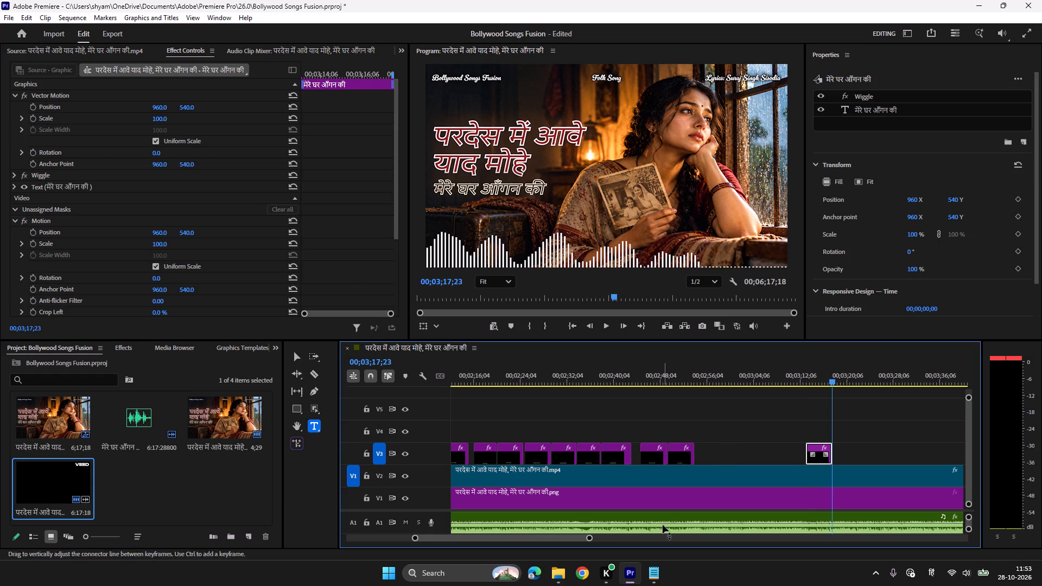
Replace the new title's text with "पनघट पर लड़ती सखियाँ" copied from the Notepad lyrics.
left_click(656, 571)
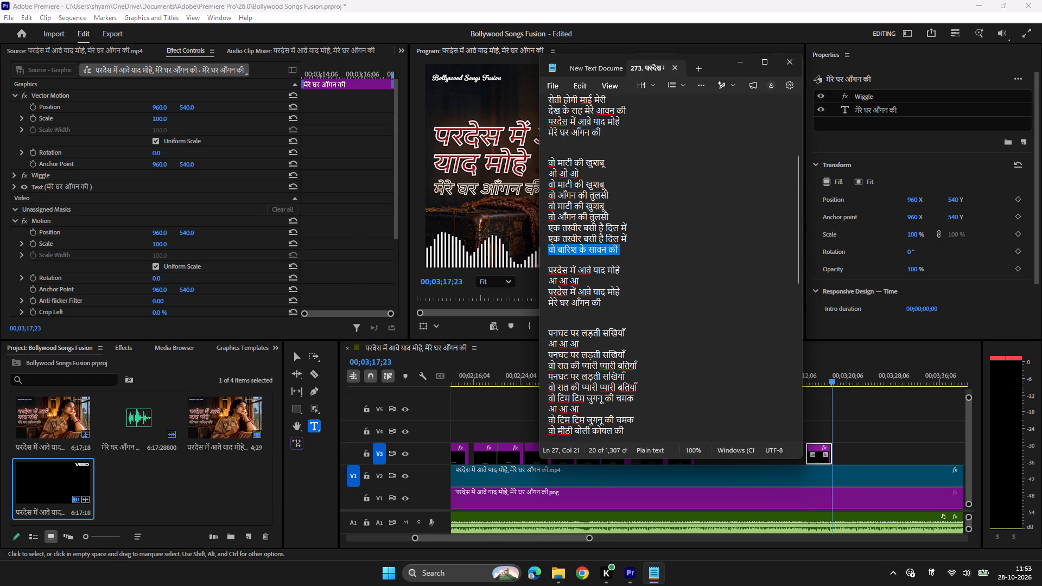
left_click_drag(629, 332, 541, 336)
key("ctrl+c")
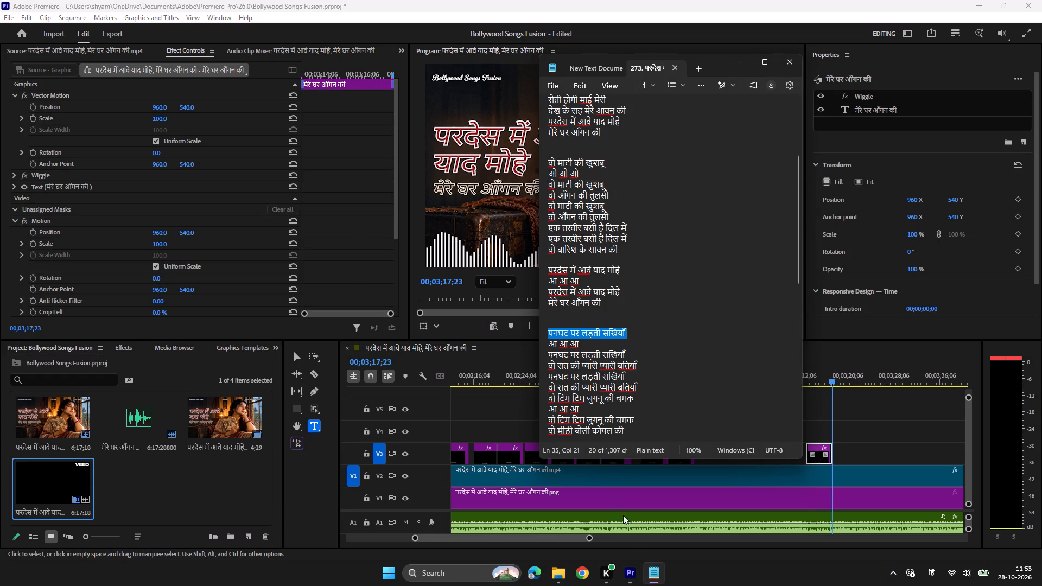
left_click(627, 569)
left_click(813, 378)
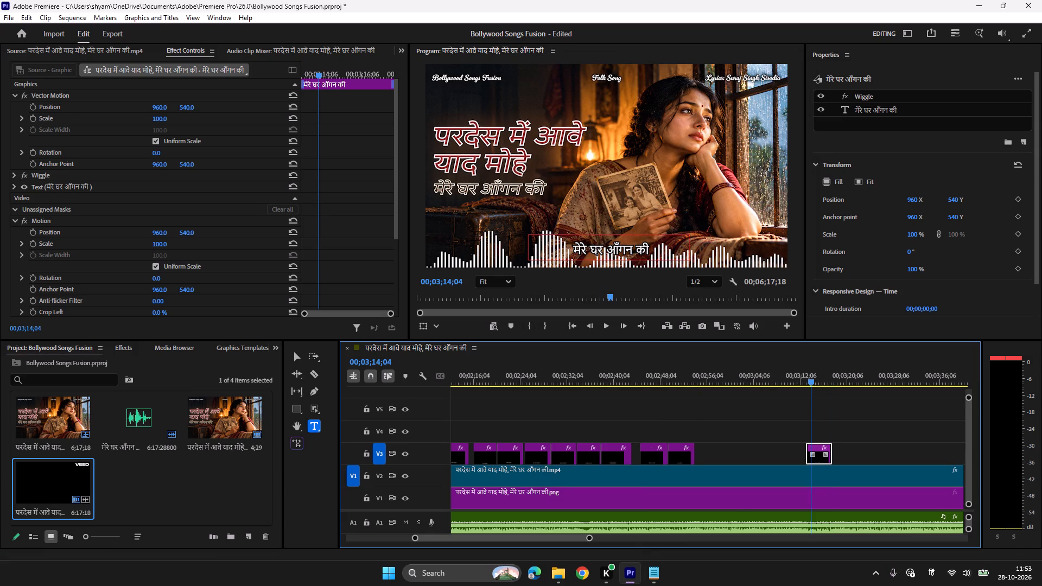
left_click(598, 253)
key("ctrl+a")
key("ctrl+v")
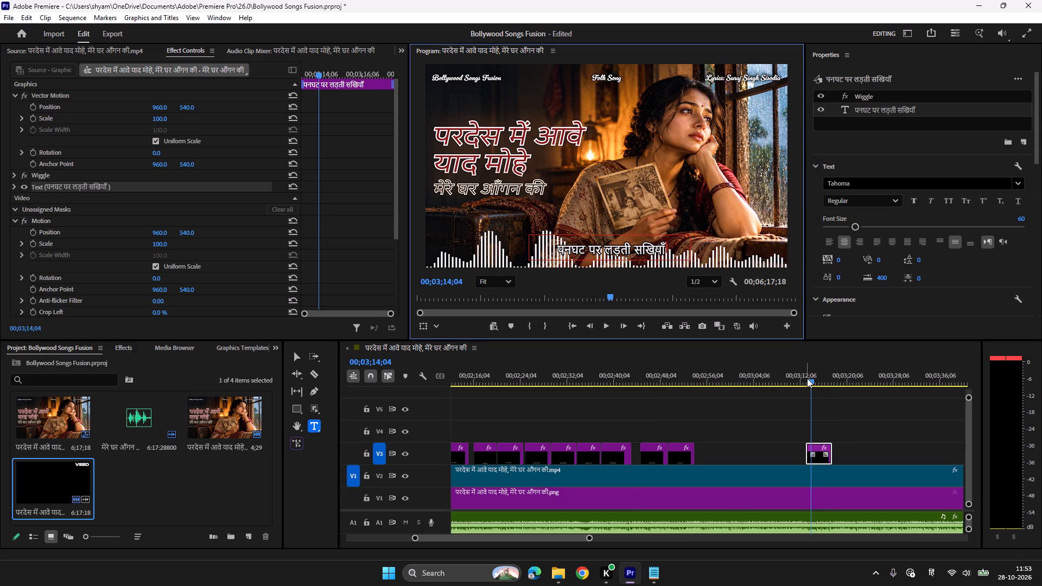
Play through the "पनघट पर लड़ती सखियाँ" title and paste a copy of it on V3 at about 00;03;22.
left_click(805, 376)
key("space")
scroll(805, 375, "down", 10)
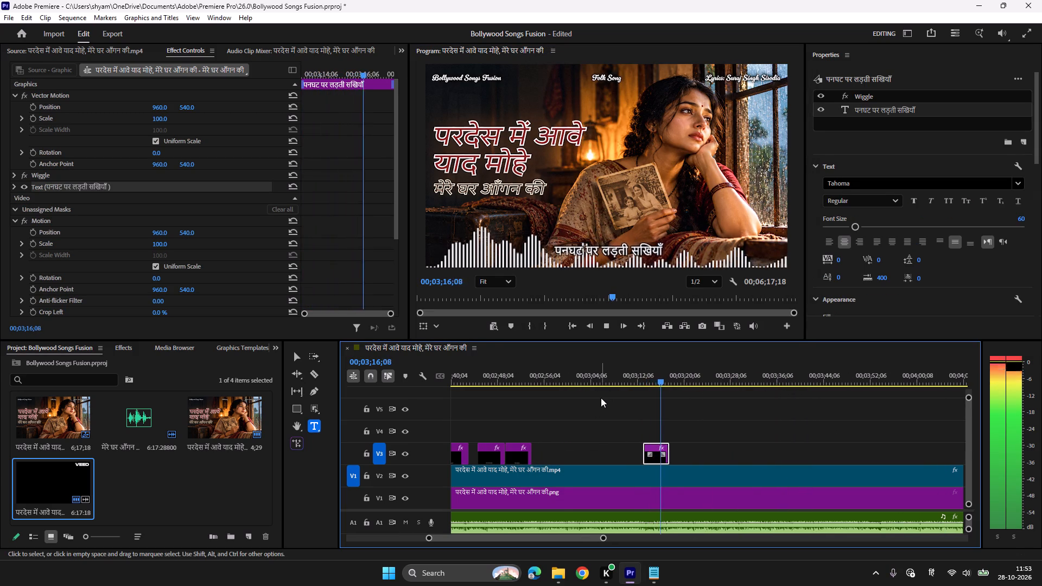
scroll(601, 398, "down", 5)
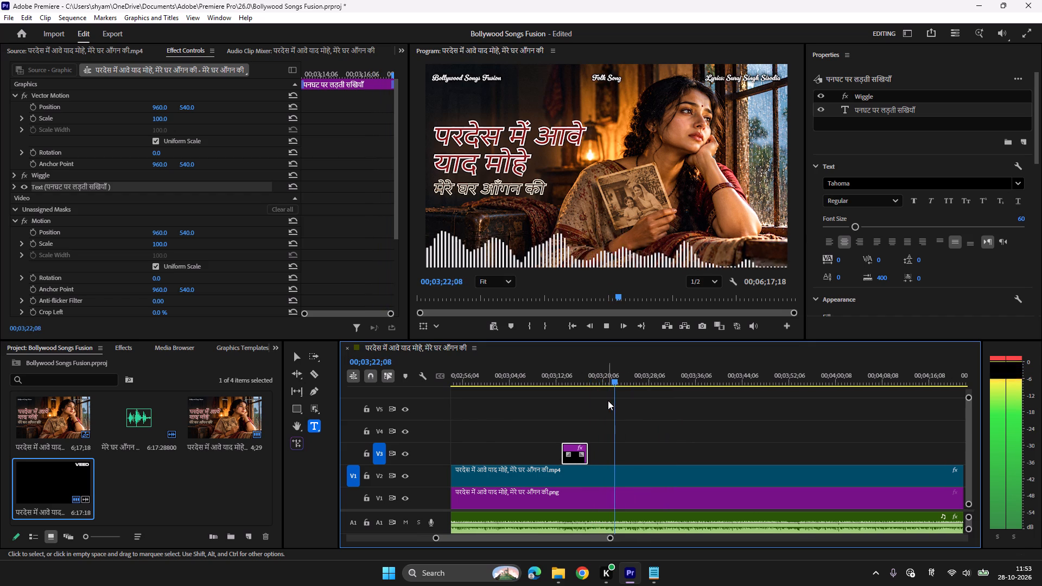
key("space")
key("ctrl+c")
key("ctrl+v")
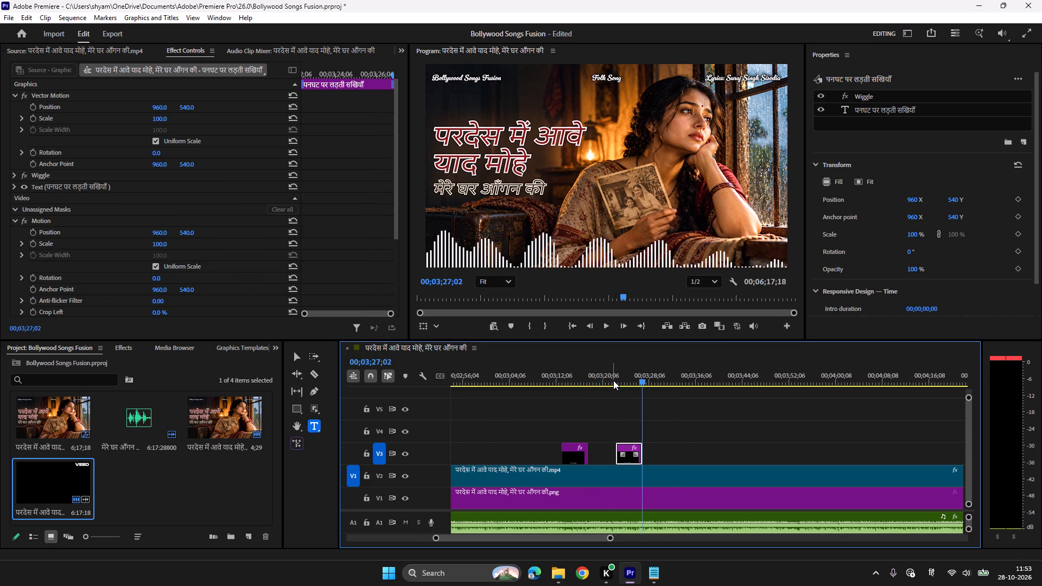
Replay the copied title against the song and paste another "पनघट पर लड़ती सखियाँ" title on V3 at 00;03;26;19.
left_click(613, 380)
key("space")
scroll(692, 407, "down", 4)
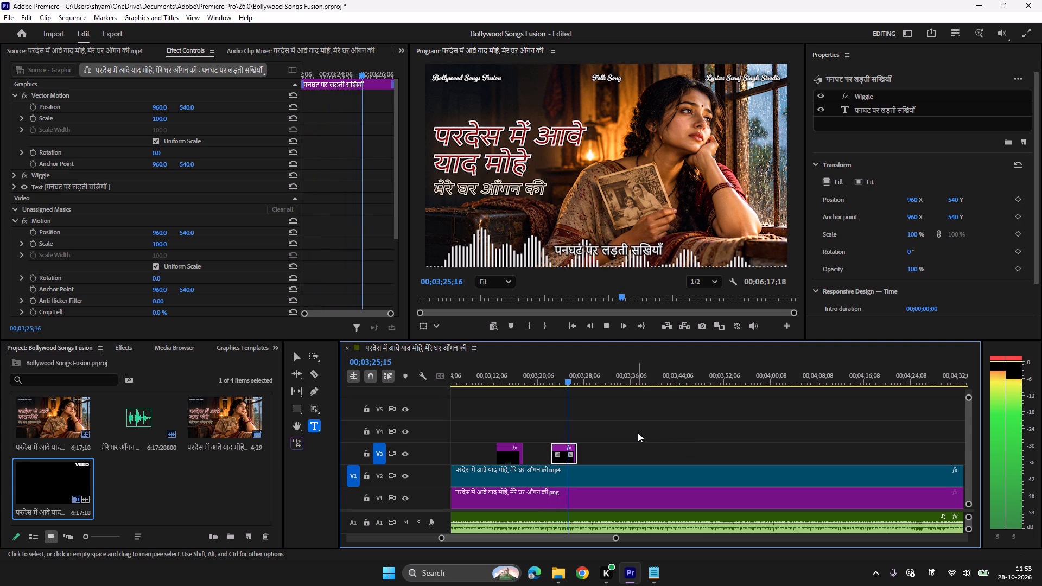
key("space")
key("ctrl+c")
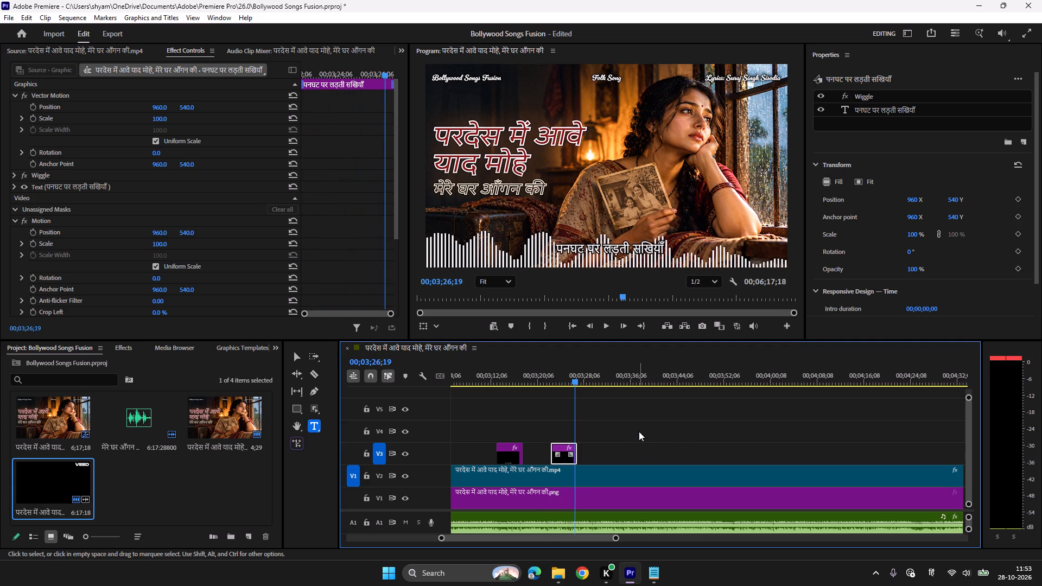
key("ctrl+v")
Replace the last V3 title's text with "वो रात की प्यारी प्यारी बतियाँ" copied from the Notepad lyrics.
left_click(658, 570)
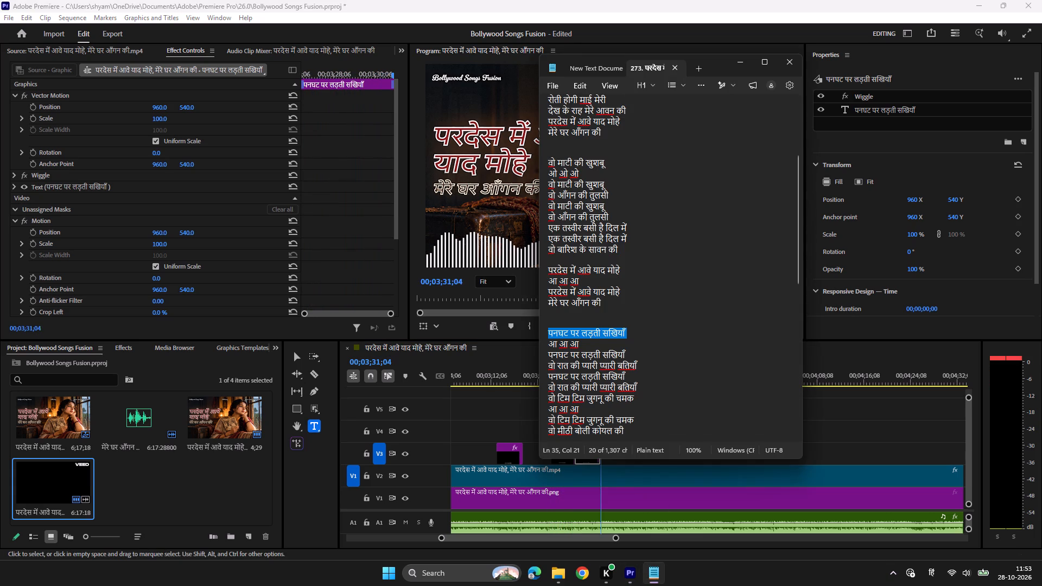
left_click_drag(637, 363, 575, 367)
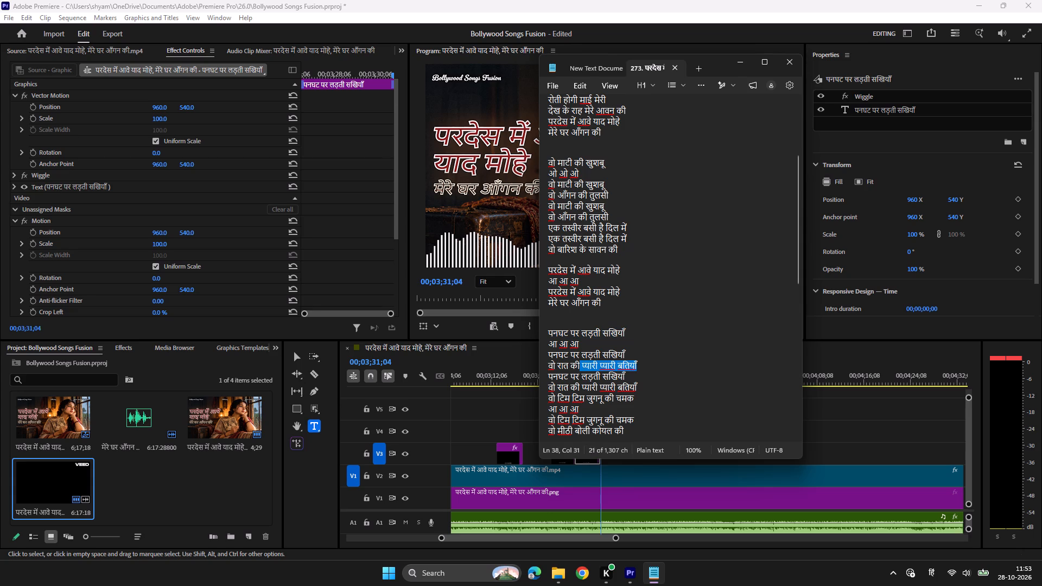
left_click_drag(575, 367, 542, 366)
key("ctrl+c")
left_click(631, 581)
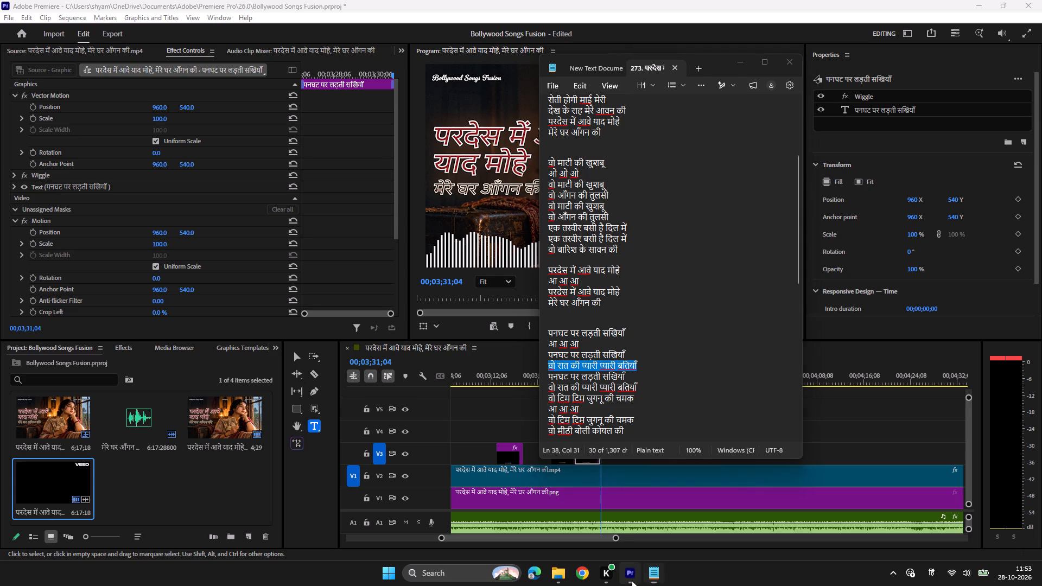
left_click(589, 376)
left_click(609, 245)
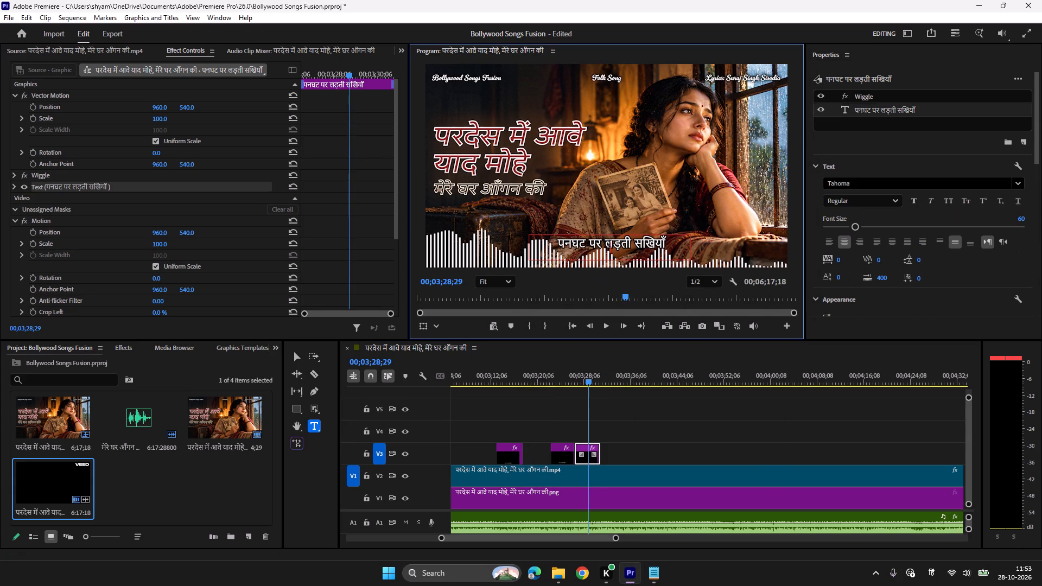
key("ctrl+a")
key("ctrl+v")
Play through the last title, and paste copies of the "पनघट पर लड़ती सखियाँ" and "वो रात की प्यारी प्यारी बतियाँ" titles on V3 at 00;03;31;21.
left_click(575, 375)
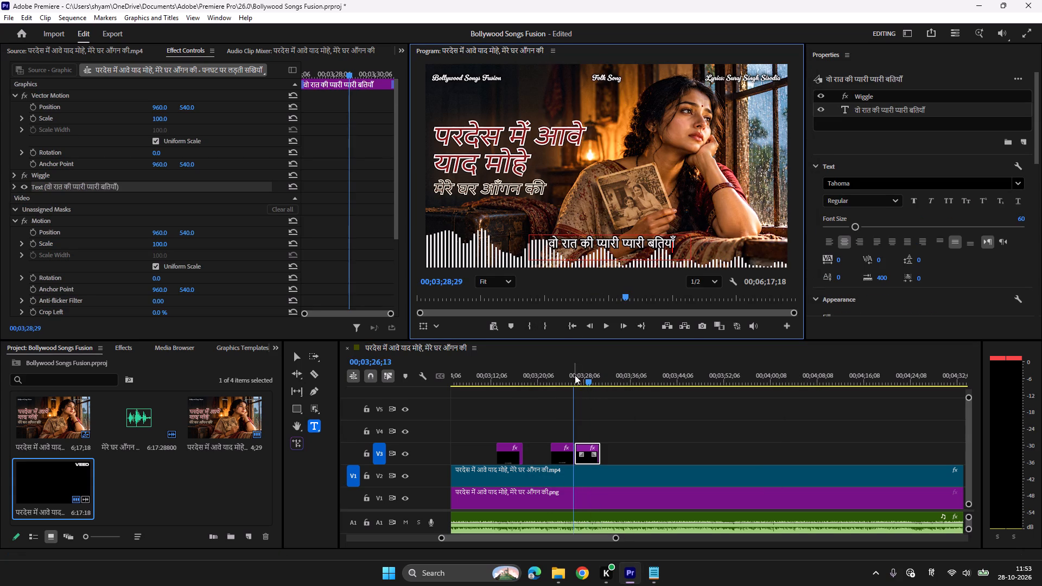
key("space")
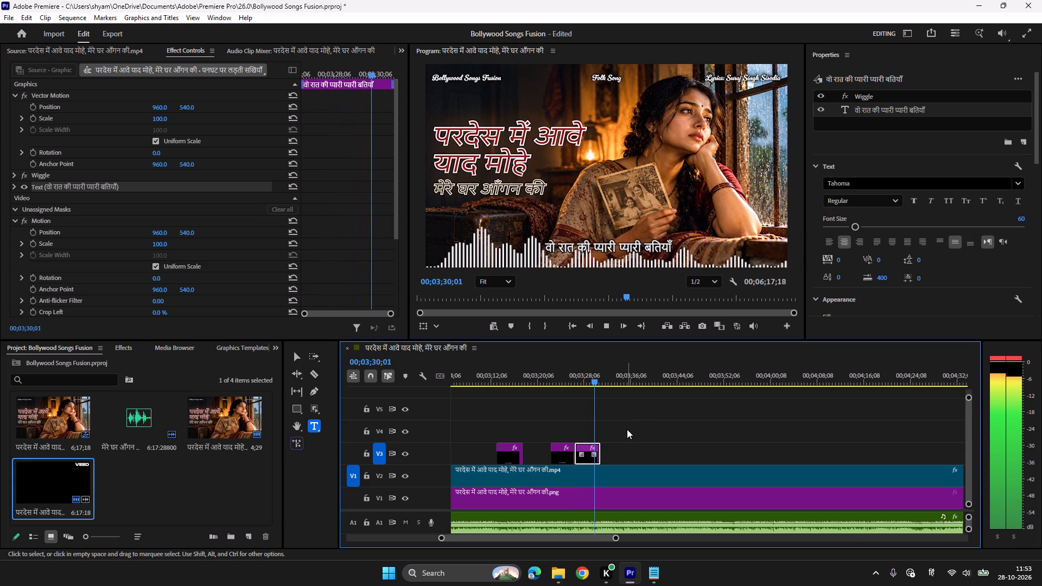
key("space")
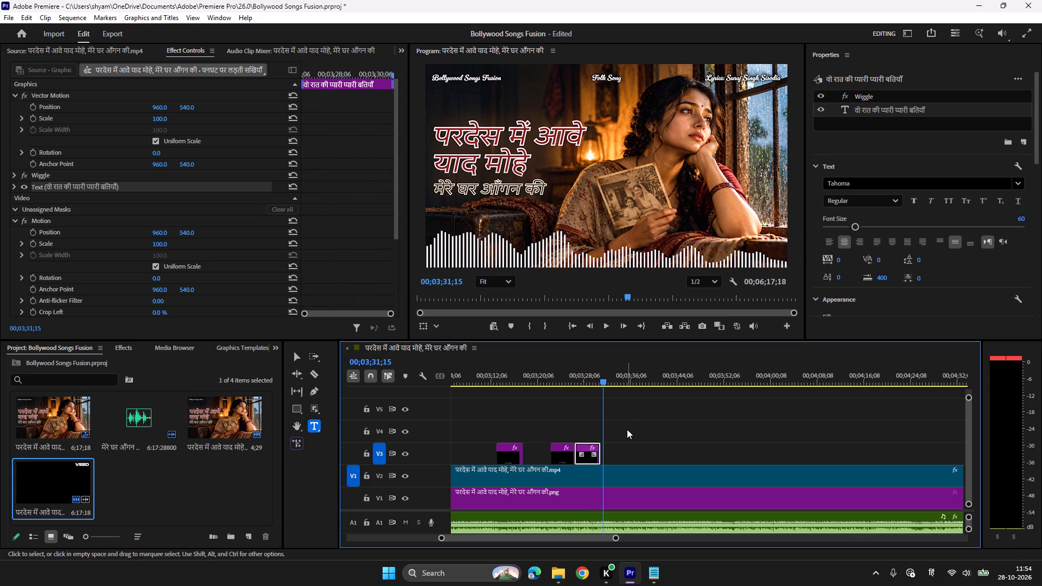
key("space")
key("space")
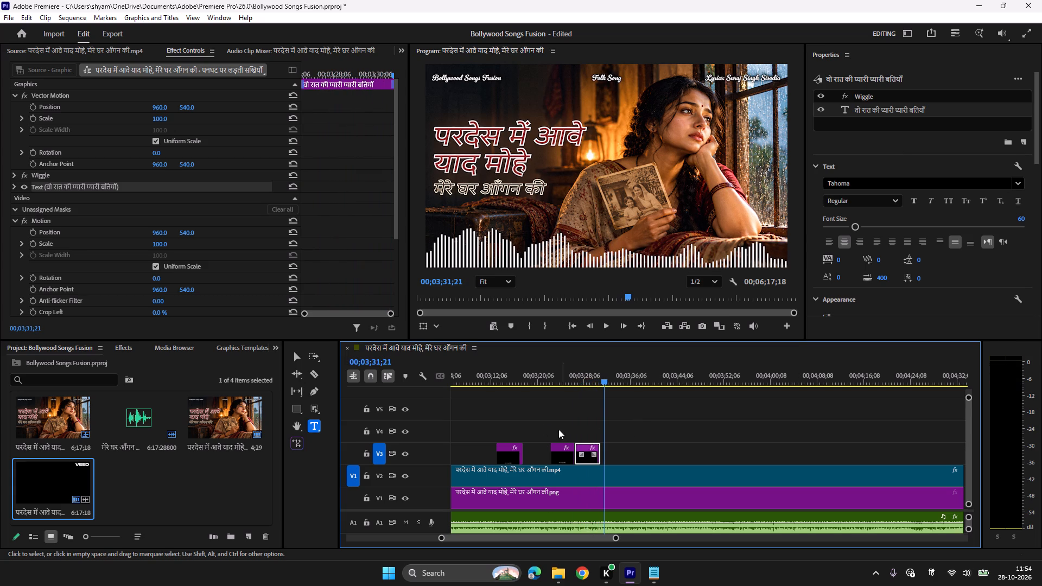
left_click_drag(547, 423, 589, 446)
key("ctrl+c")
key("ctrl+v")
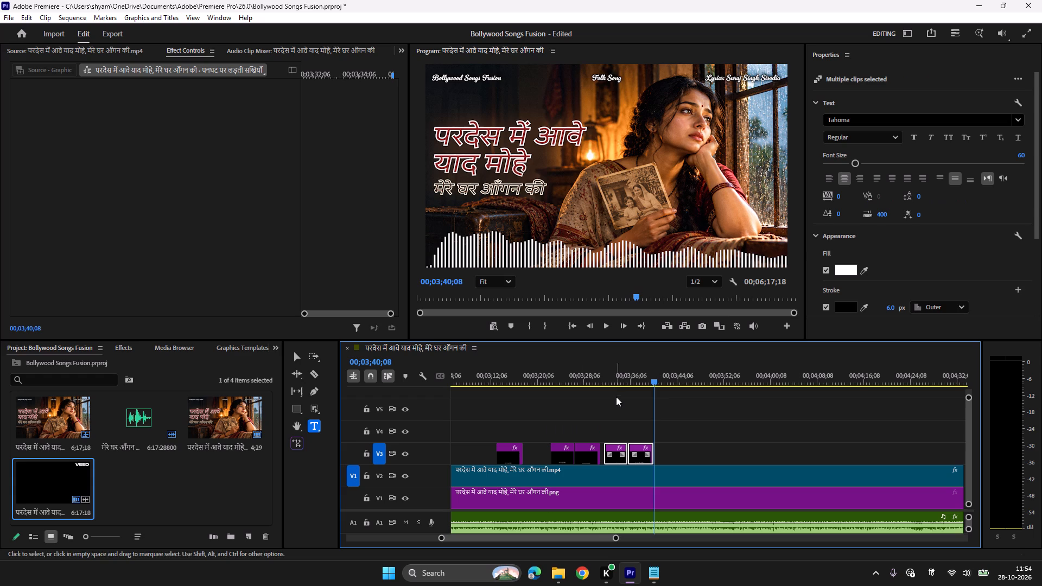
Replay the two copied titles against the song and paste another "वो रात की प्यारी प्यारी बतियाँ" title on V3 at 00;03;40;16.
left_click(602, 377)
key("space")
scroll(717, 424, "down", 3)
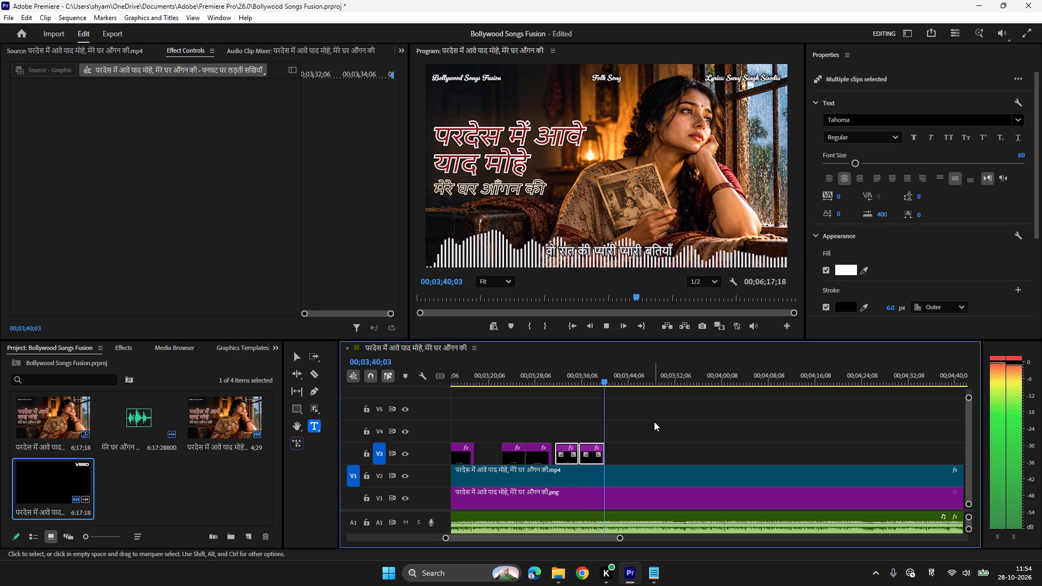
key("space")
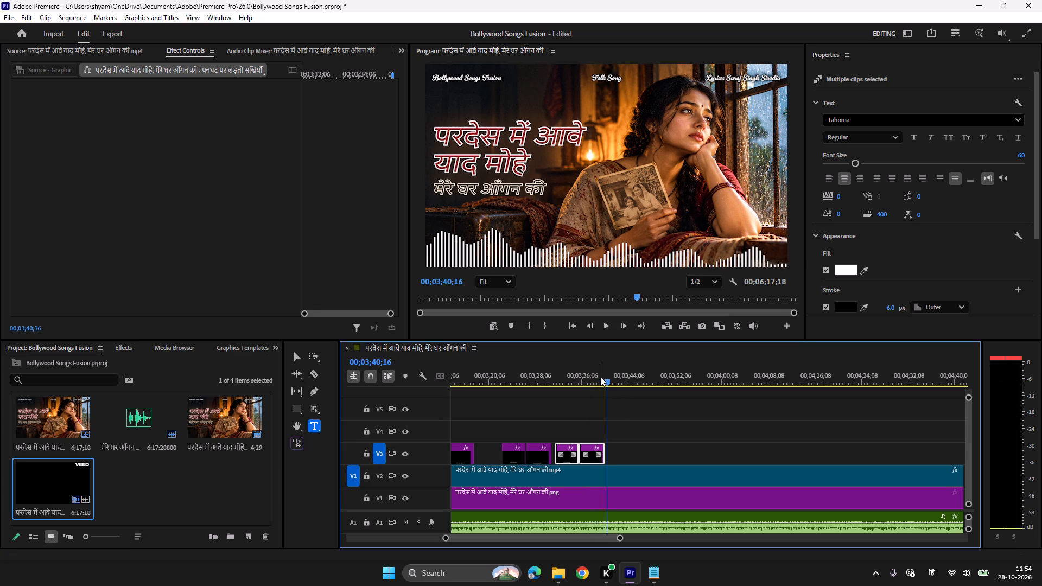
left_click(650, 435)
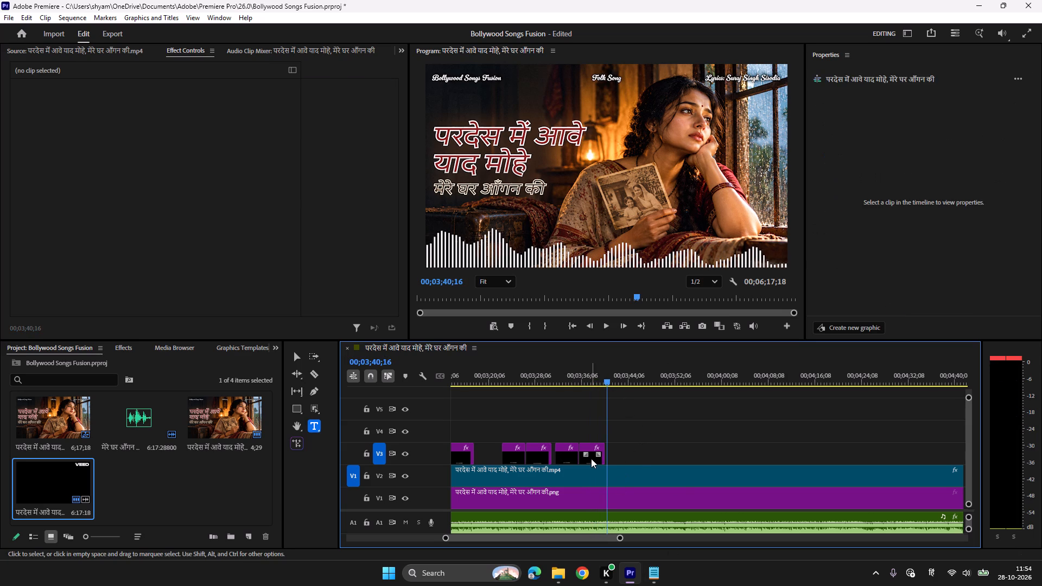
left_click(591, 458)
key("ctrl+c")
key("ctrl+v")
Replace the last V3 title's text with "वो टिम टिम जुगनू की चमक" copied from the Notepad lyrics.
left_click(651, 568)
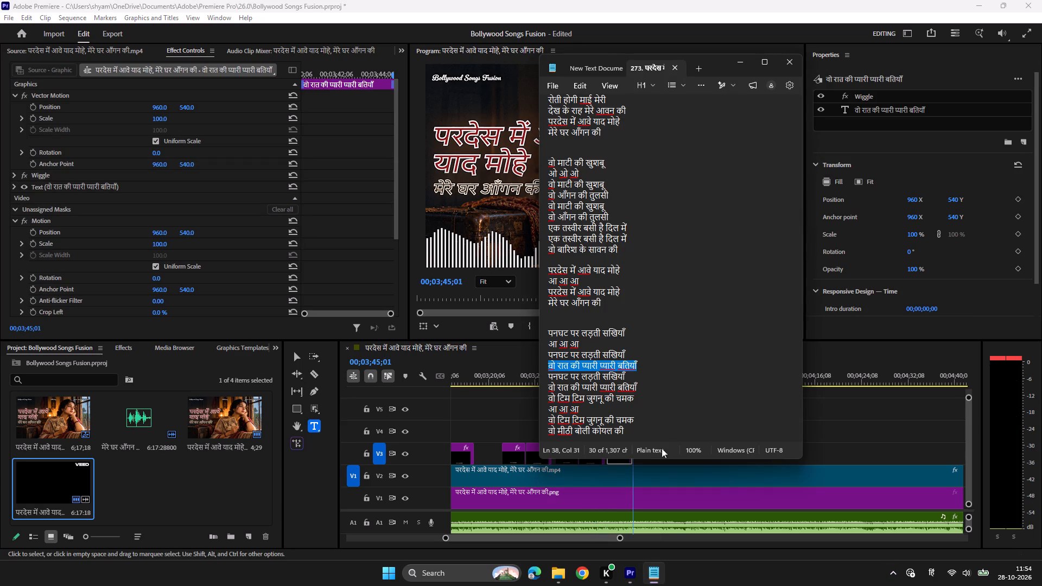
scroll(640, 362, "down", 2)
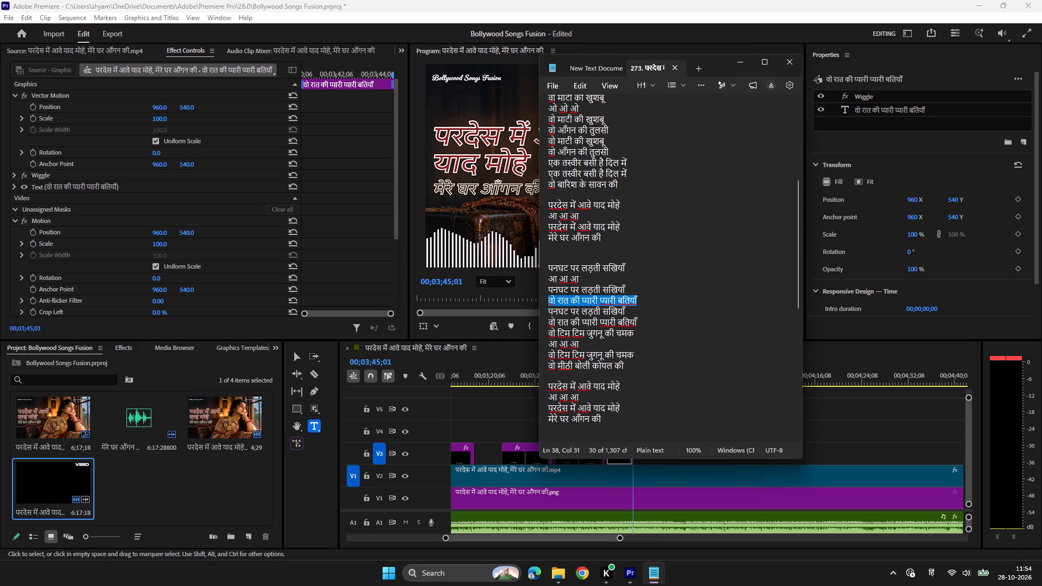
left_click_drag(636, 334, 538, 332)
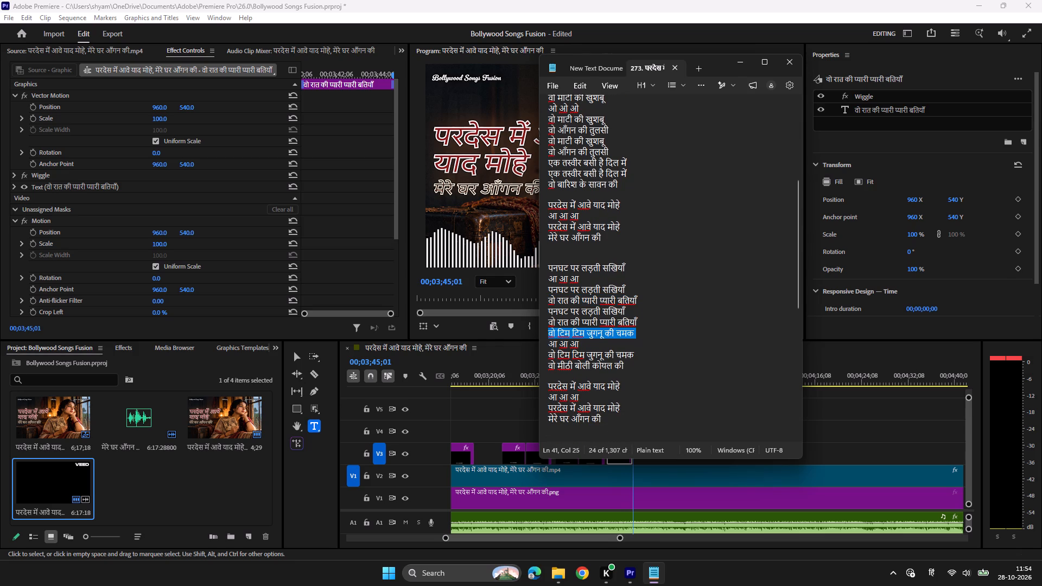
key("ctrl+c")
left_click(631, 574)
left_click(620, 375)
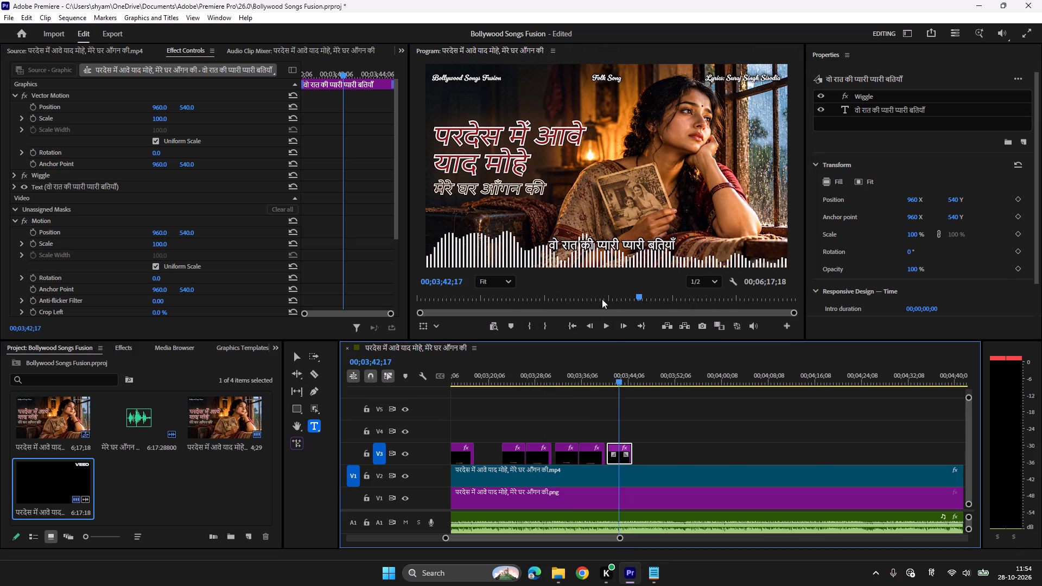
left_click(604, 249)
key("ctrl+a")
key("ctrl+v")
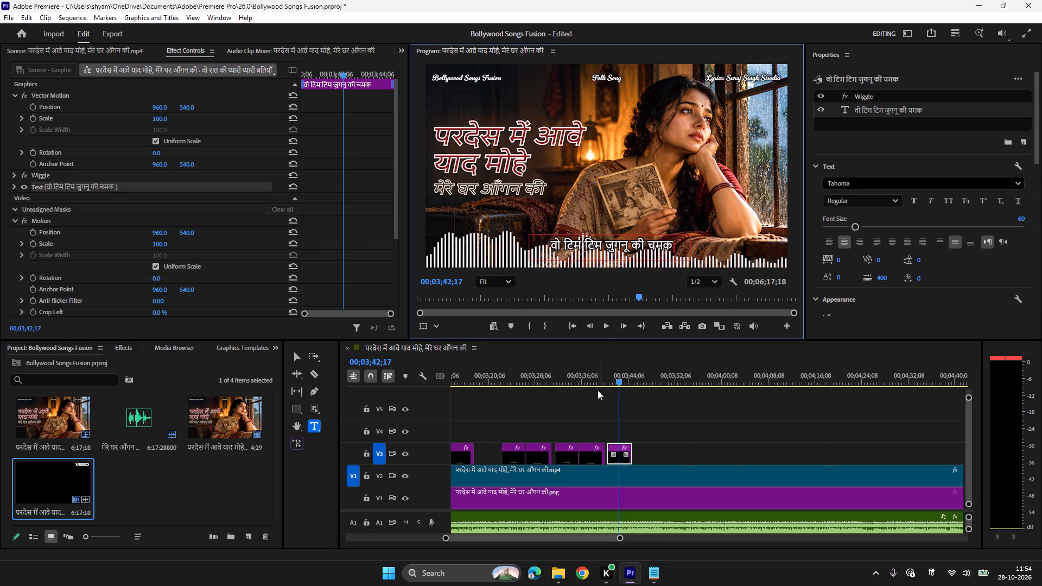
Play through the "वो टिम टिम जुगनू की चमक" title and paste a copy of it on V3 at about 00;03;47.
left_click(605, 374)
key("space")
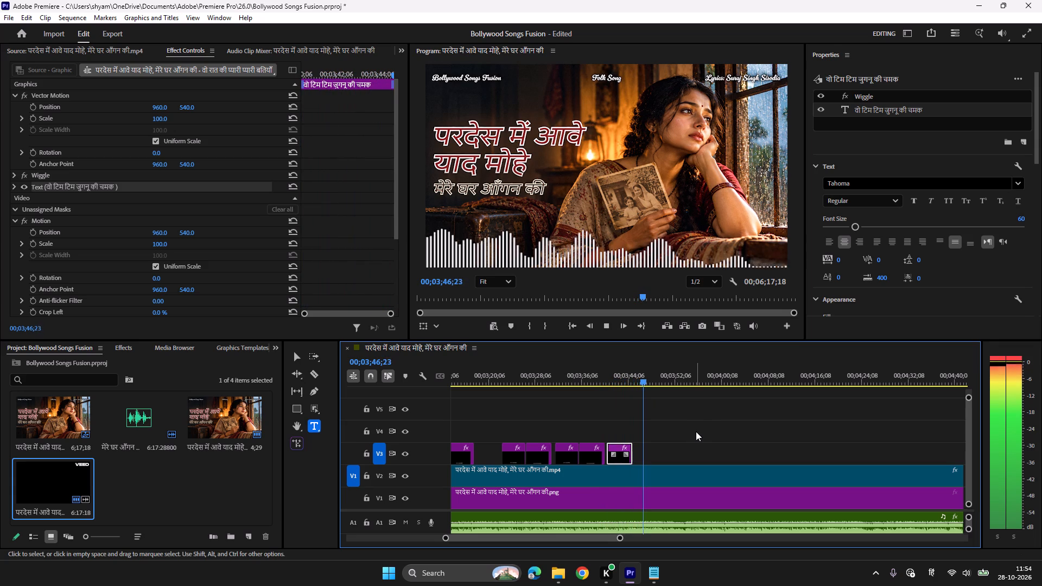
key("space")
key("ctrl+c")
key("ctrl+v")
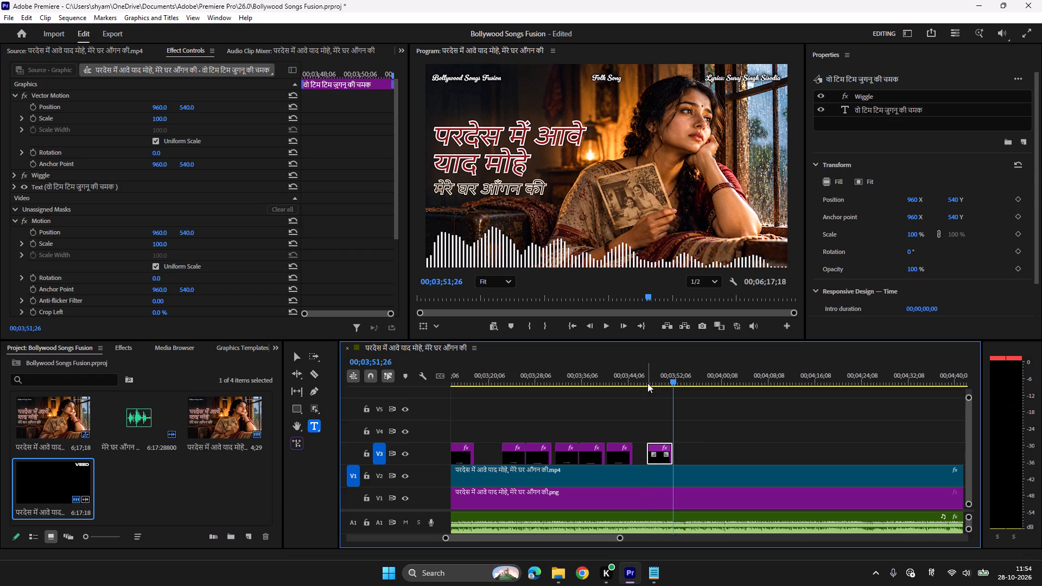
Replay the copied title against the song and paste another "वो टिम टिम जुगनू की चमक" title on V3 at 00;03;51;27.
left_click(646, 378)
key("space")
scroll(697, 408, "down", 5)
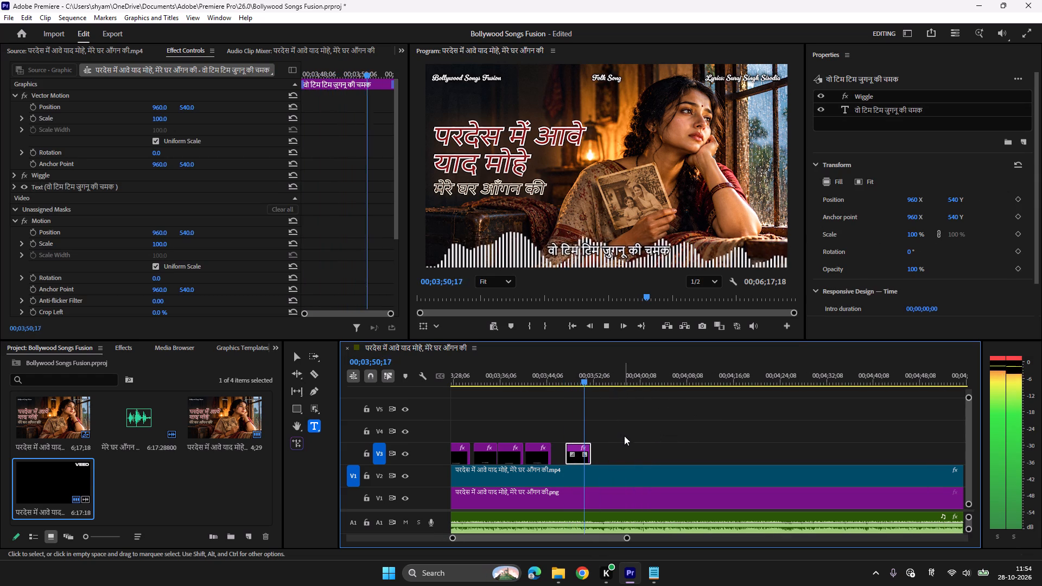
key("space")
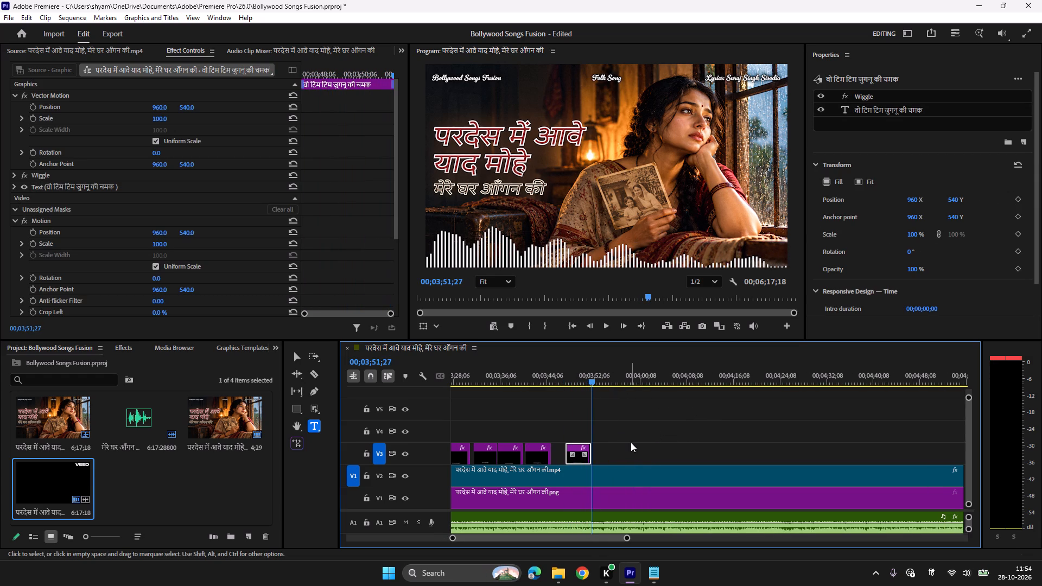
key("ctrl+c")
key("ctrl+v")
Replace the last V3 title's text with "वो मीठी बोली कोयल की" copied from the Notepad lyrics.
left_click(658, 568)
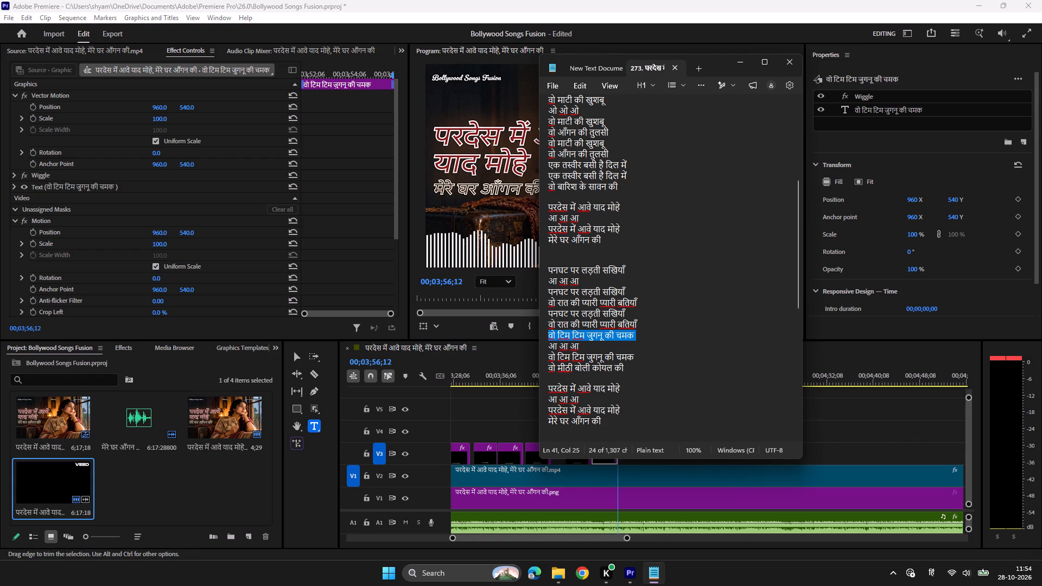
left_click_drag(626, 367, 543, 366)
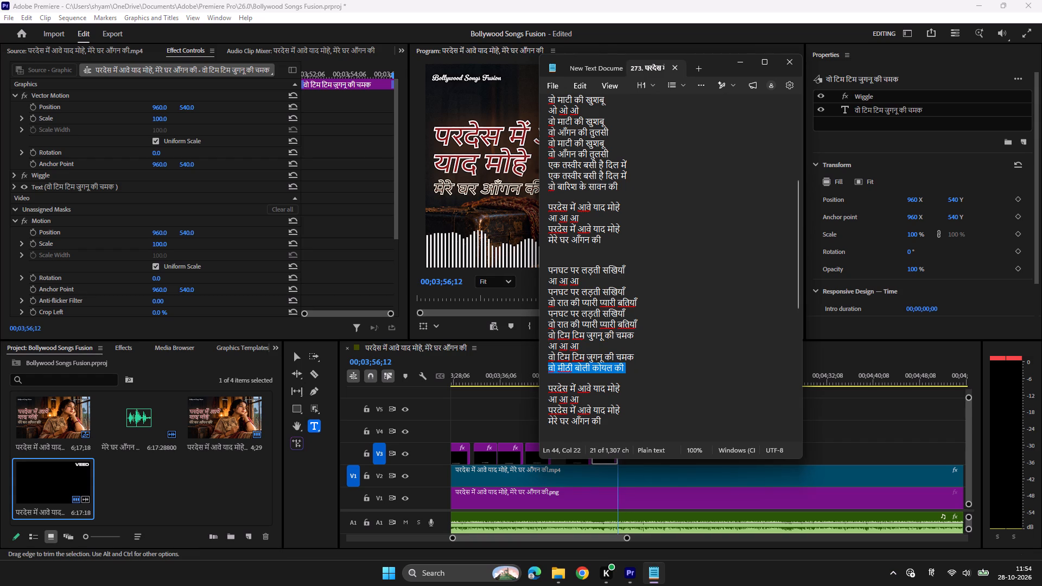
key("ctrl+c")
left_click(637, 571)
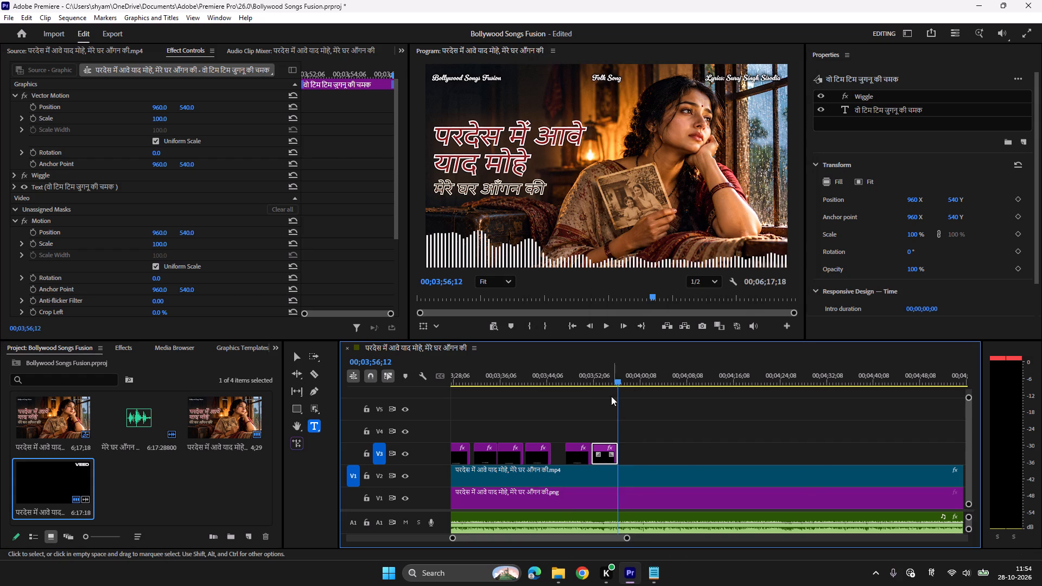
left_click(602, 376)
left_click(615, 245)
key("ctrl+a")
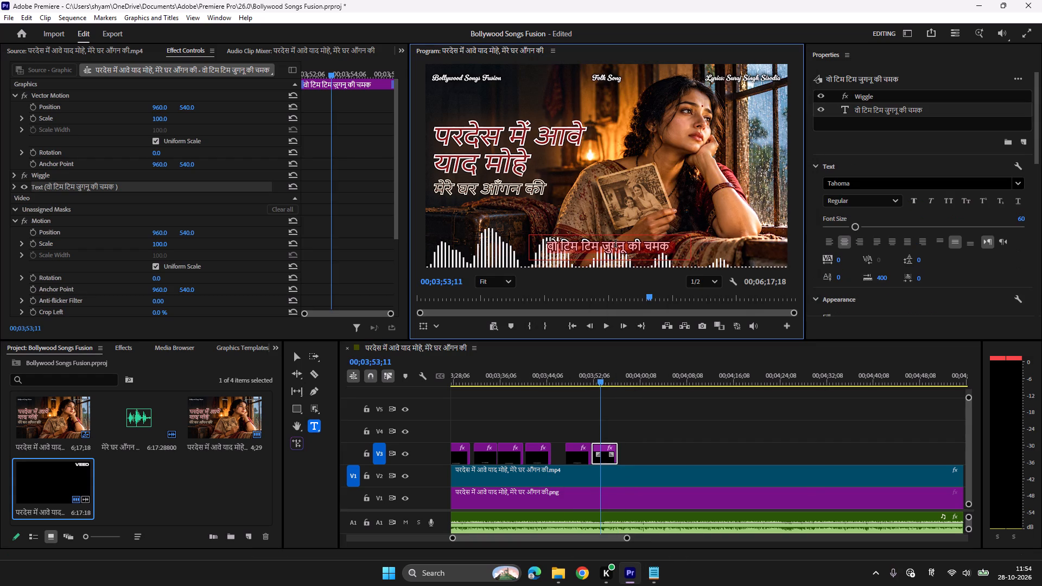
key("ctrl+v")
Play through the "वो मीठी बोली कोयल की" title and paste copies of the three earlier refrain titles from around 00;02;40 on V3 at 00;03;56;03.
left_click(588, 376)
key("space")
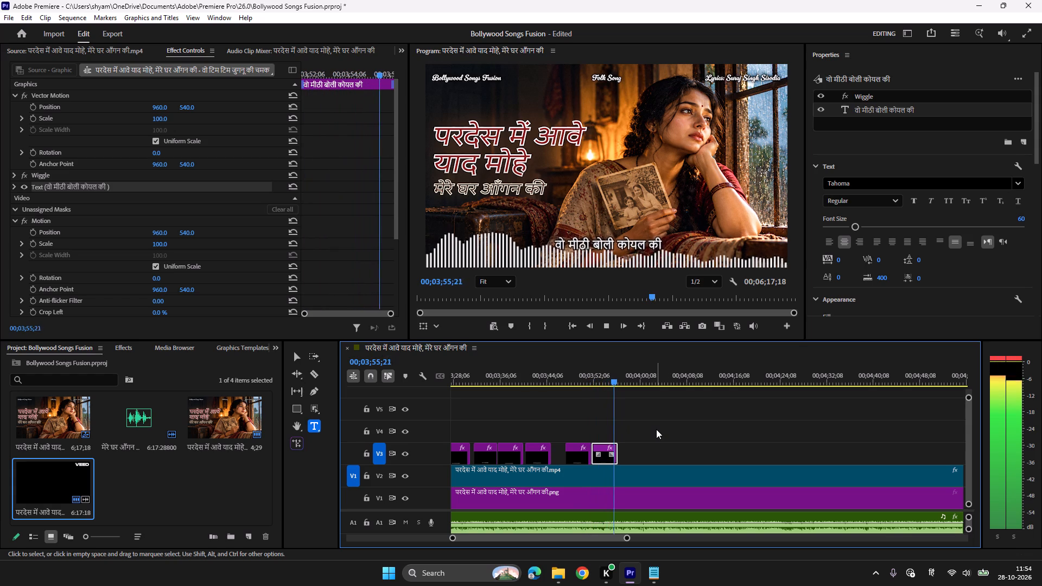
key("space")
scroll(656, 429, "up", 20)
scroll(656, 429, "up", 1)
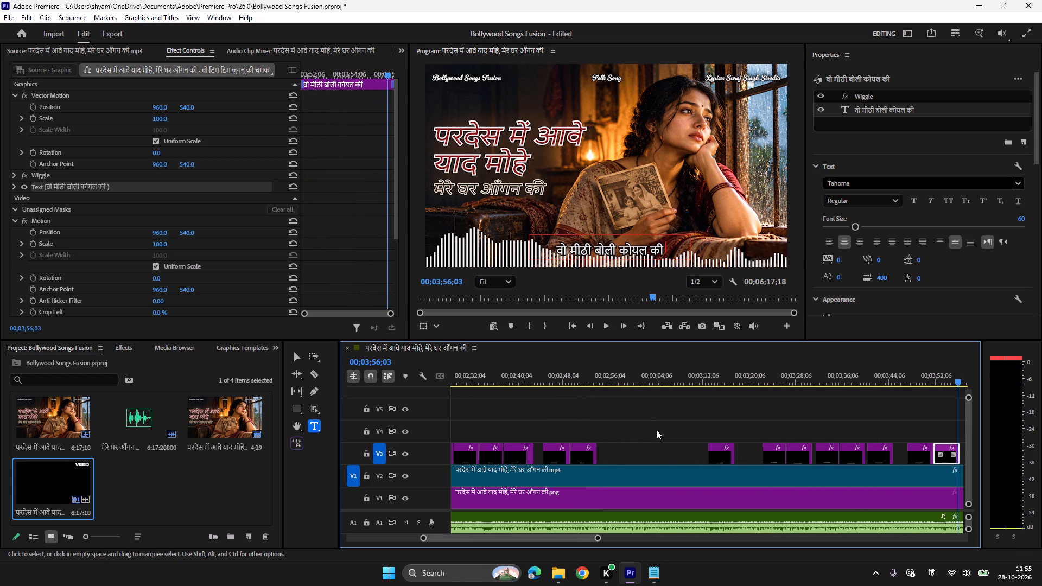
left_click_drag(618, 456, 525, 411)
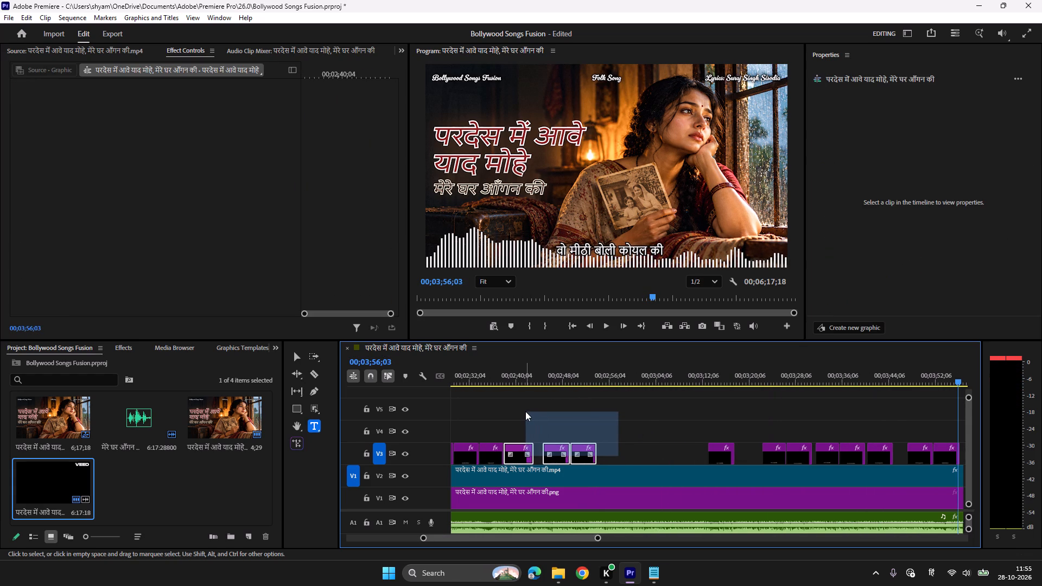
key("ctrl+c")
key("ctrl+v")
Play through the pasted refrain titles against the song and save the project.
left_click(616, 380)
key("space")
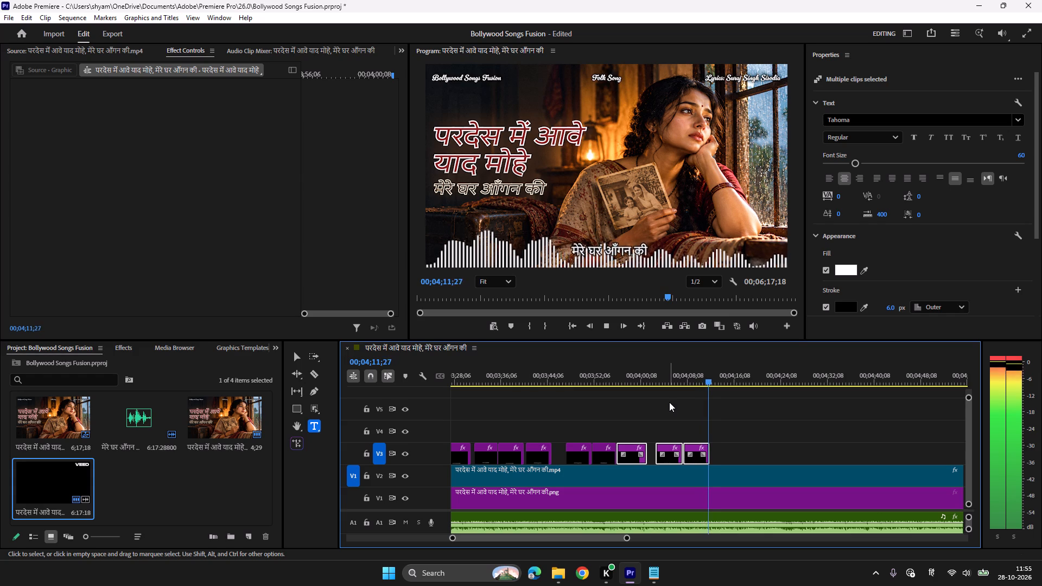
key("ctrl+s")
Play on to where the next verse begins and paste a copy of the last "मेरे घर आँगन की" title on V3 at about 00;04;27.
key("space")
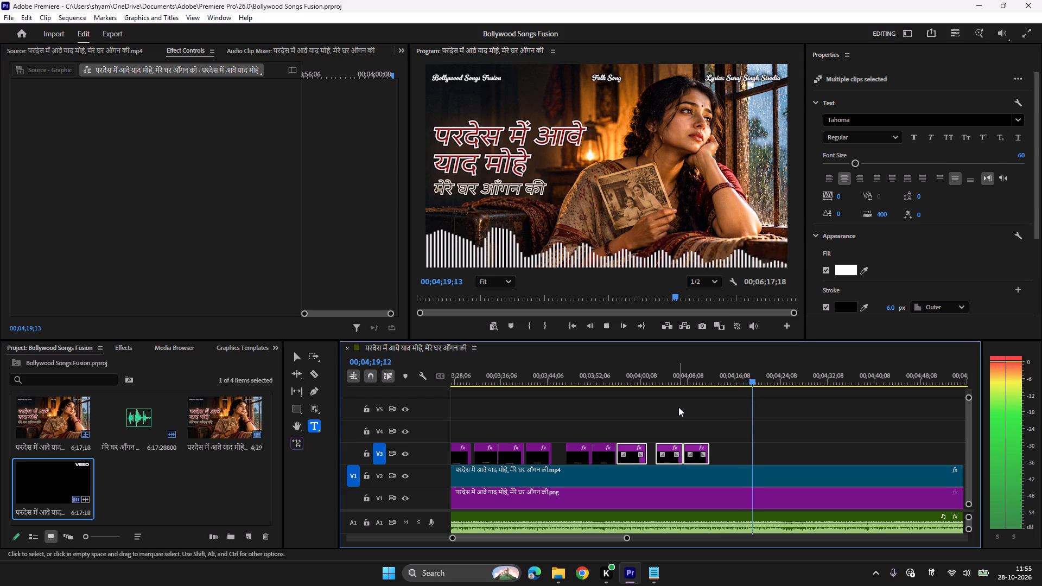
left_click(736, 439)
left_click(699, 458)
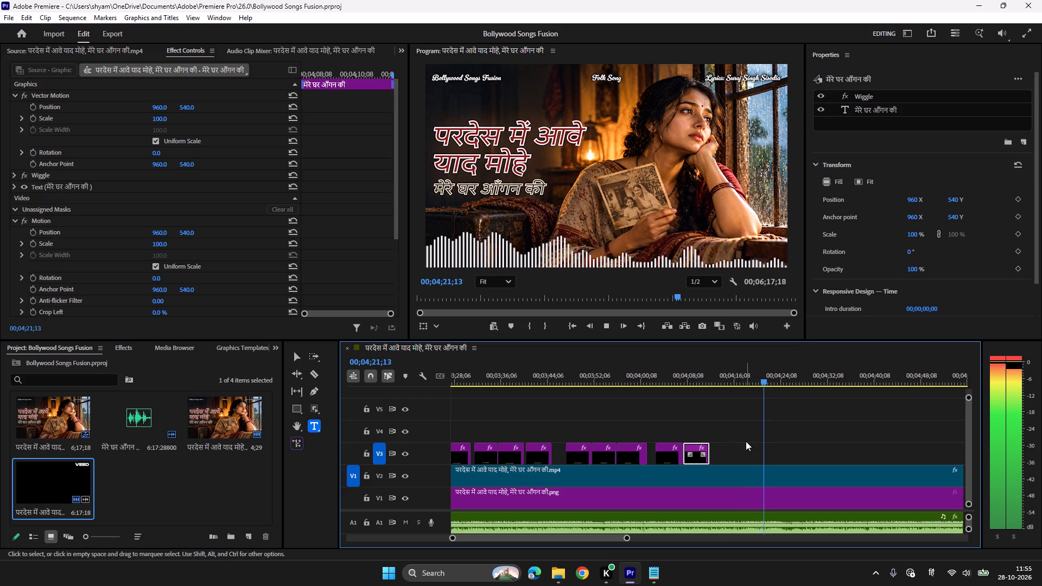
key("ctrl+c")
scroll(747, 431, "down", 5)
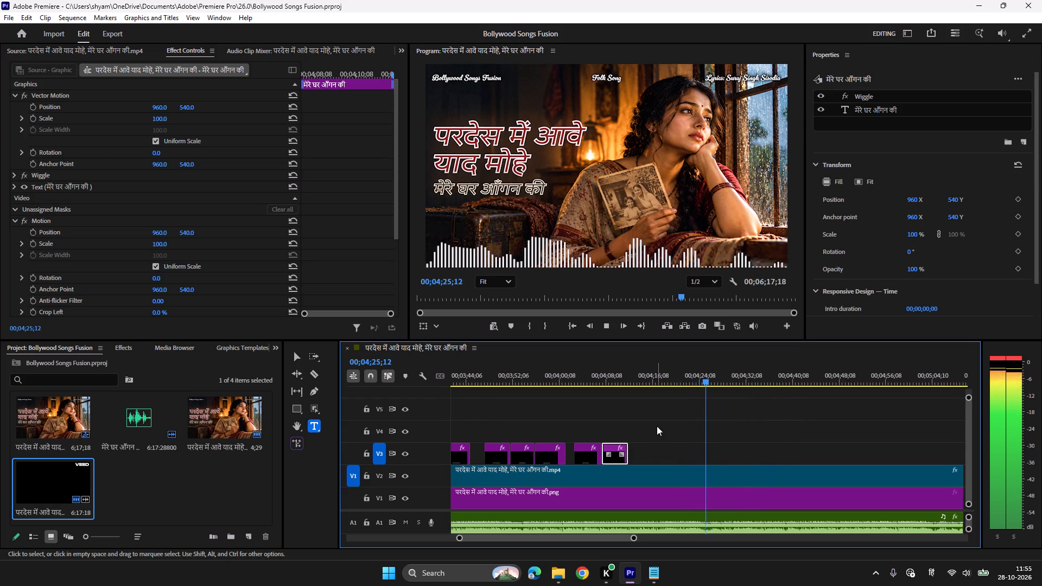
key("space")
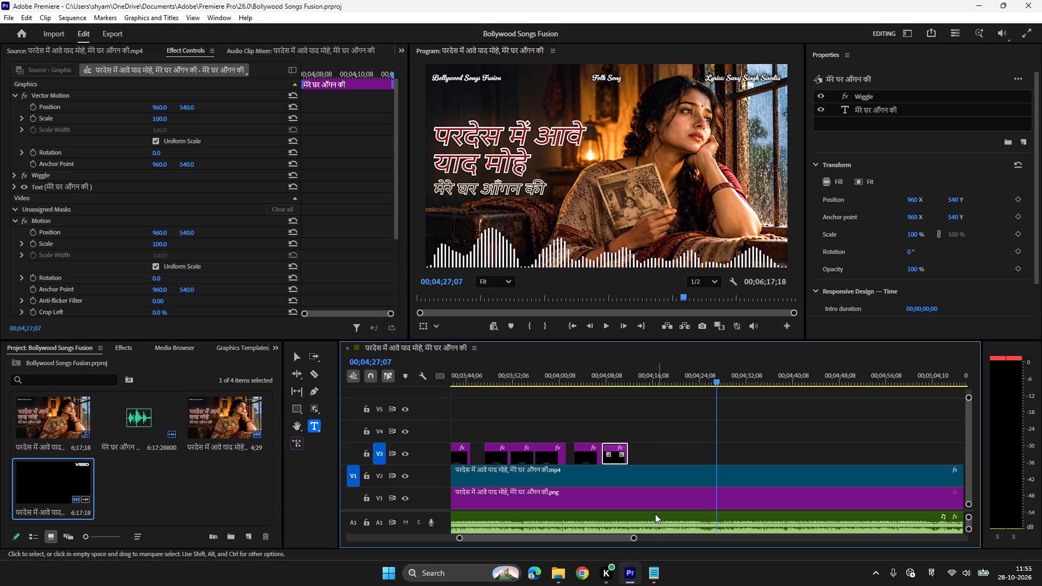
left_click(707, 380)
key("space")
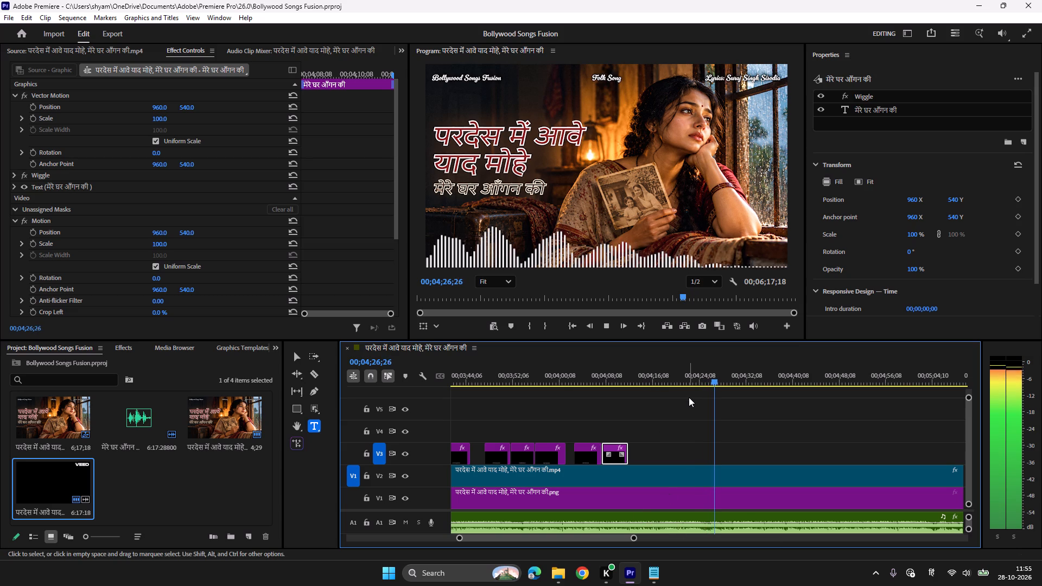
key("space")
key("ctrl+v")
Replace the new title's text with "छोड़ दिया तेरा देस" copied from the Notepad lyrics.
left_click(657, 578)
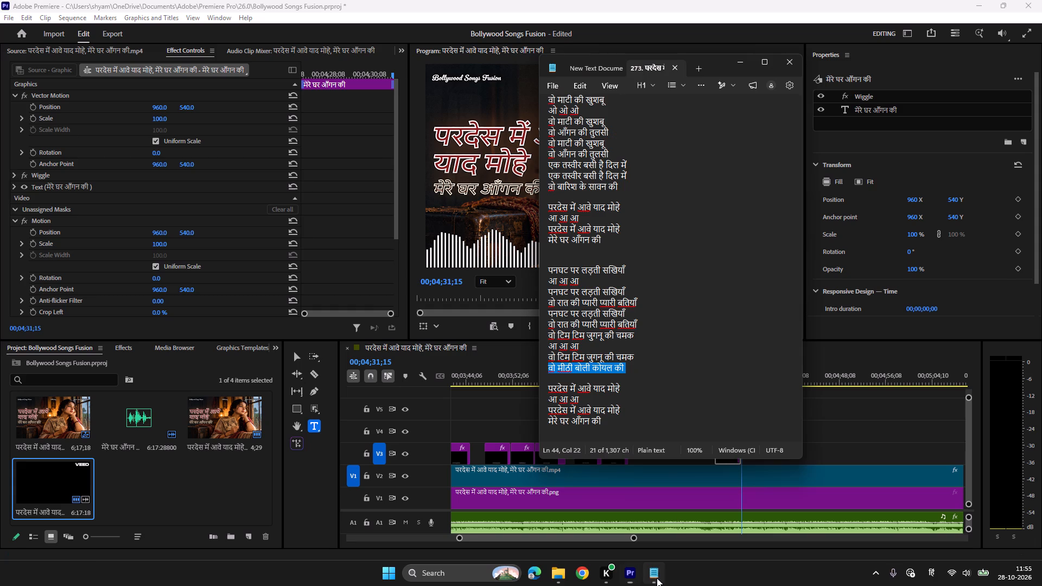
scroll(674, 418, "down", 5)
left_click_drag(607, 285, 607, 286)
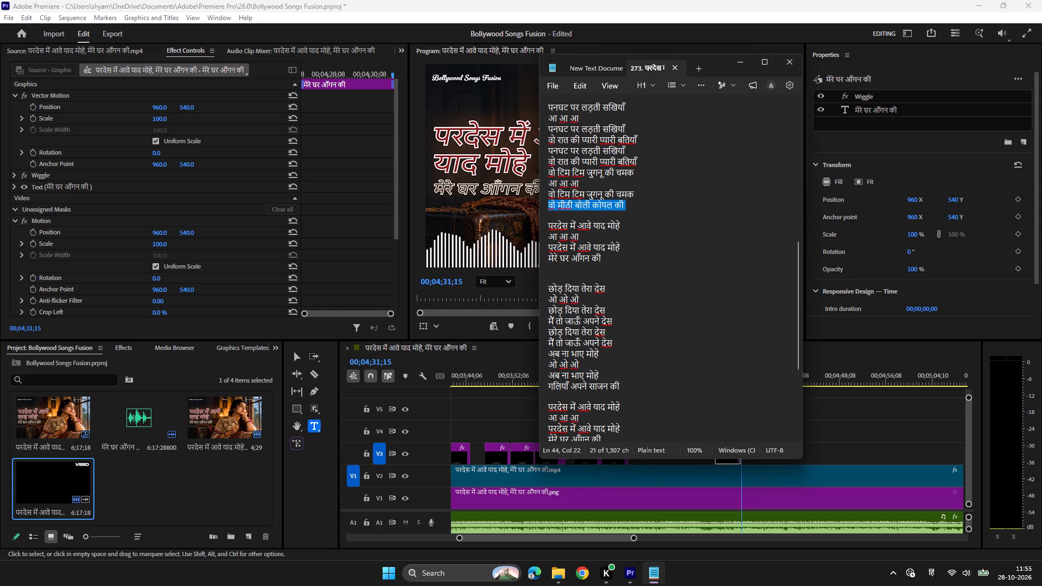
left_click_drag(607, 286, 544, 287)
key("ctrl+c")
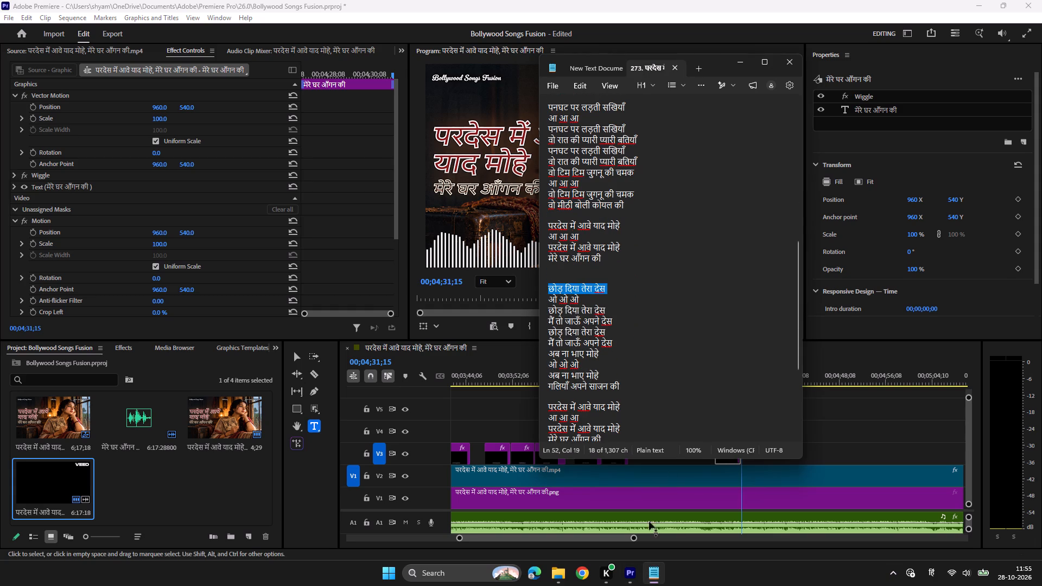
left_click(628, 572)
left_click(727, 372)
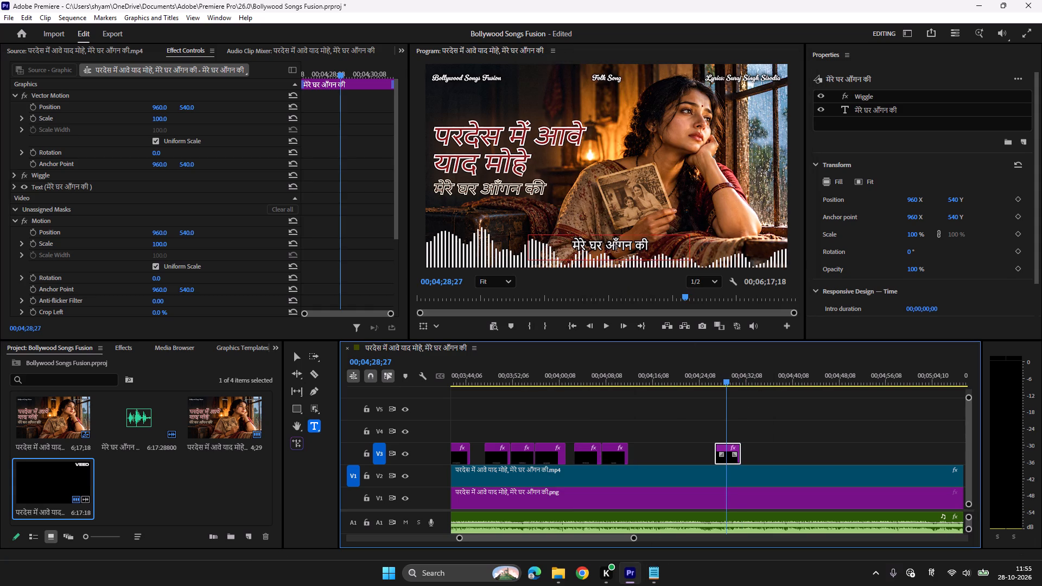
left_click(617, 246)
key("ctrl+a")
key("ctrl+v")
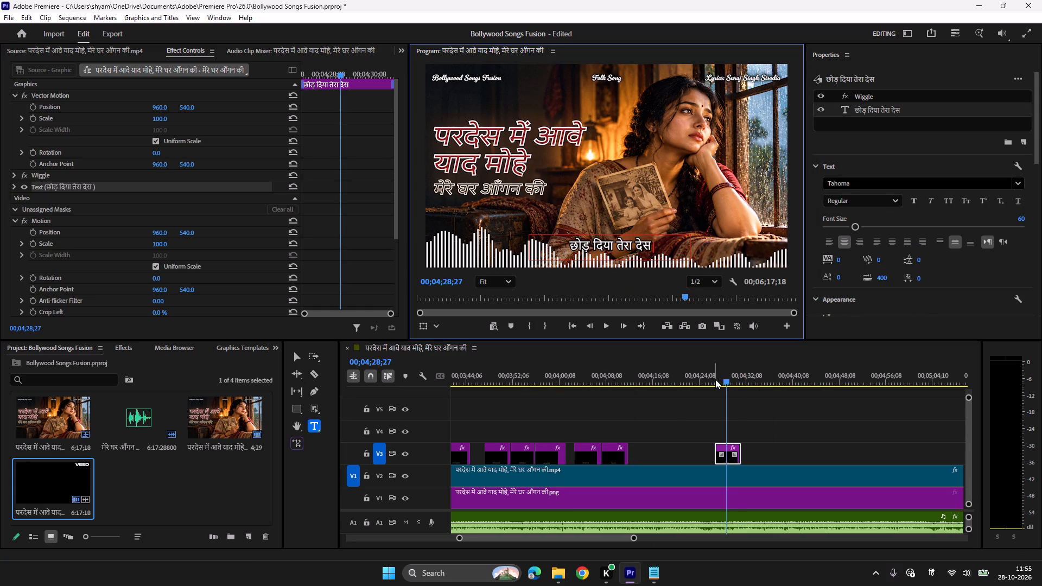
Play on through the "छोड़ दिया तेरा देस" title and paste a copy of it on V3 at about 00;04;36.
left_click(715, 379)
key("space")
scroll(687, 400, "down", 3)
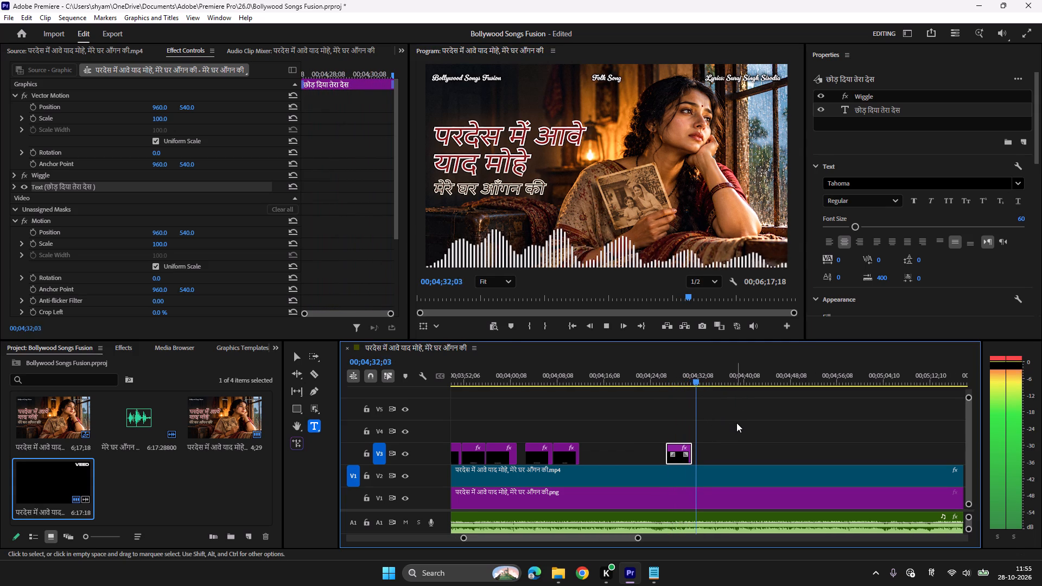
key("space")
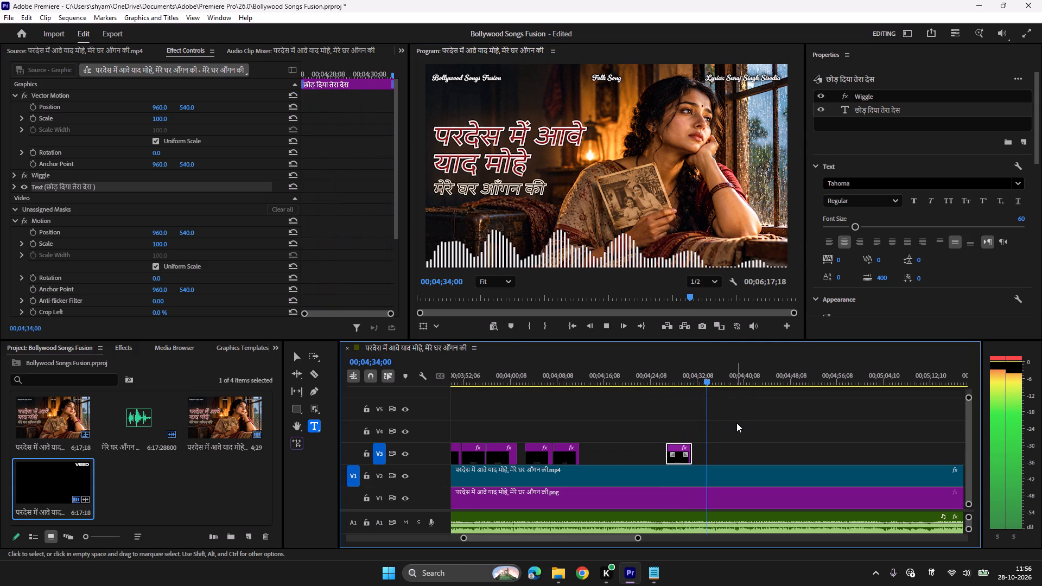
key("space")
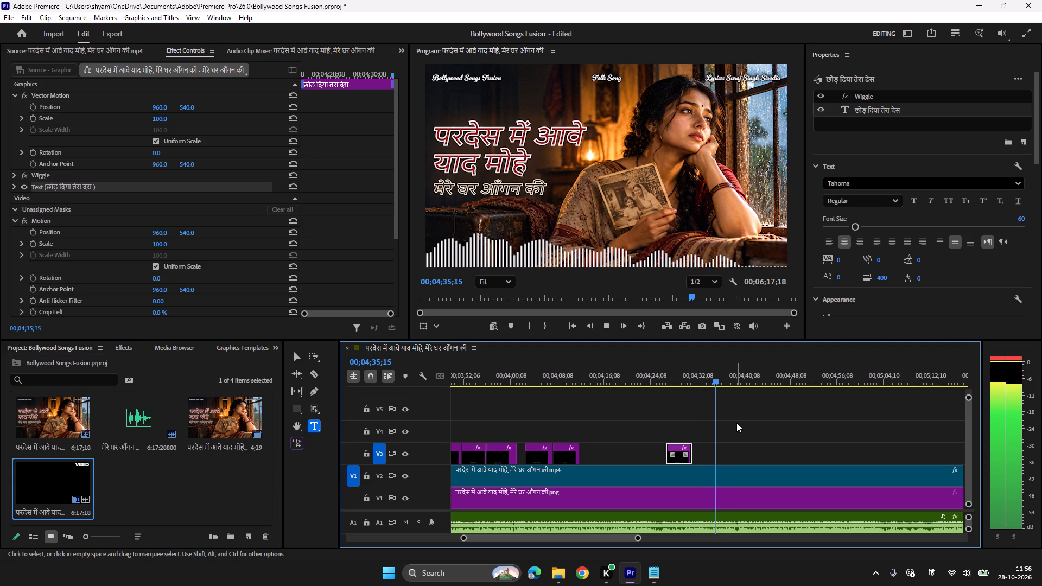
key("space")
key("ctrl+c")
key("ctrl+v")
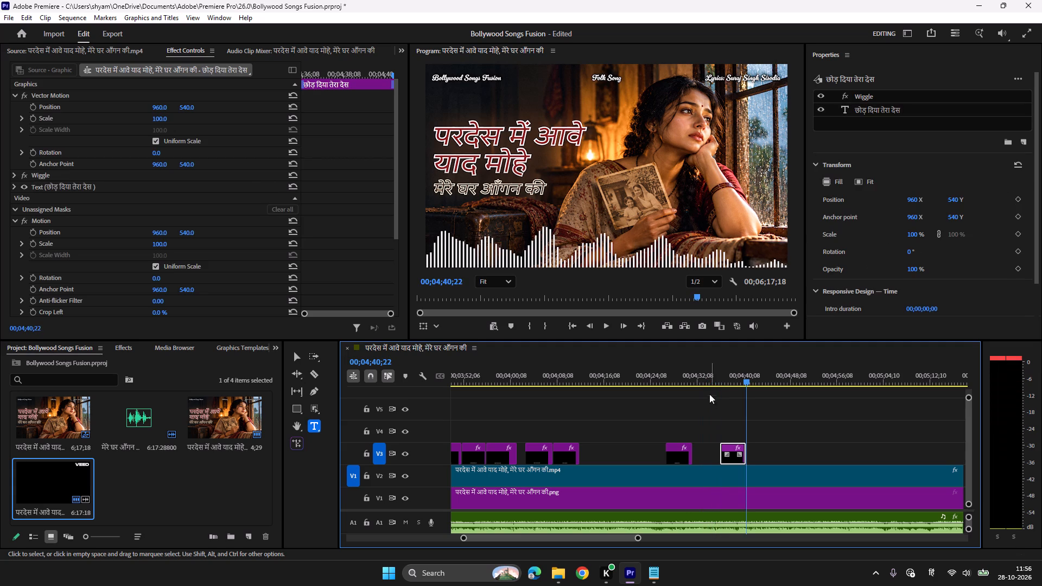
Play into the new copy and paste another copy of the "छोड़ दिया तेरा देस" title on V3 at 00;04;39;26.
left_click(719, 378)
key("space")
scroll(749, 412, "down", 4)
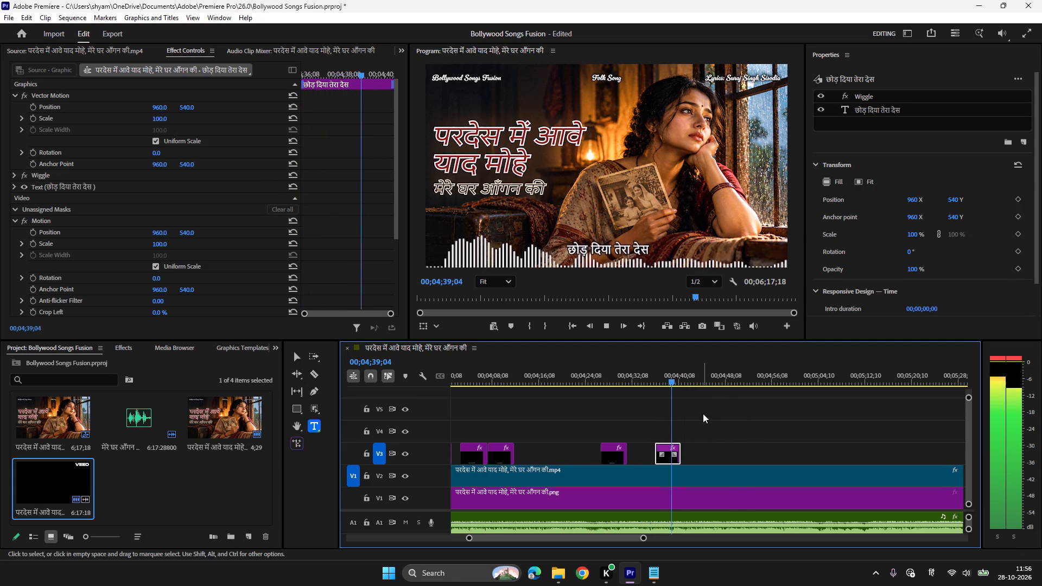
key("space")
key("ctrl+c")
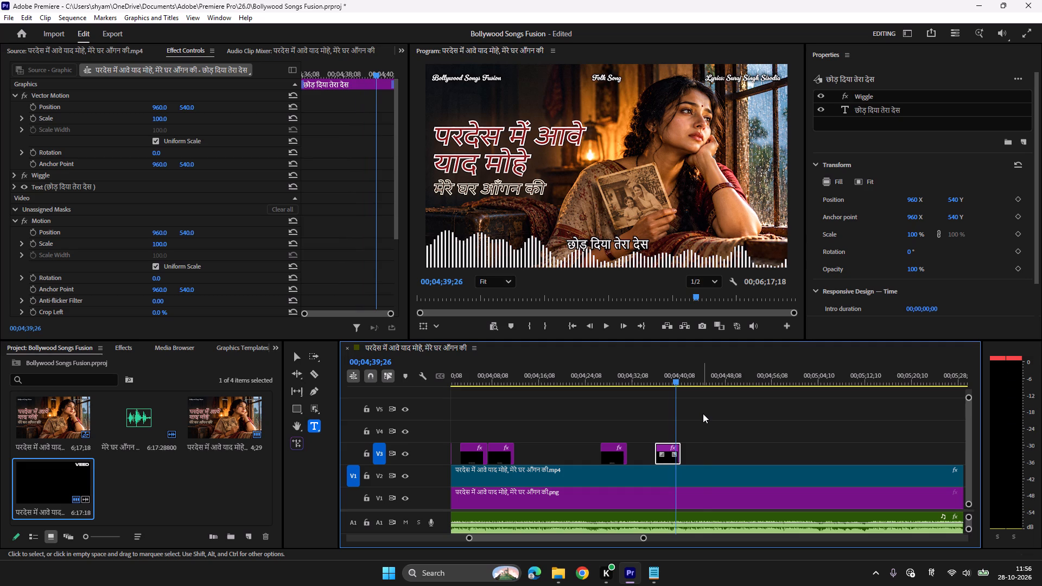
key("ctrl+v")
Replace the newest title's text with "मैं तो जाऊँ अपने देस" copied from the Notepad lyrics.
left_click(657, 571)
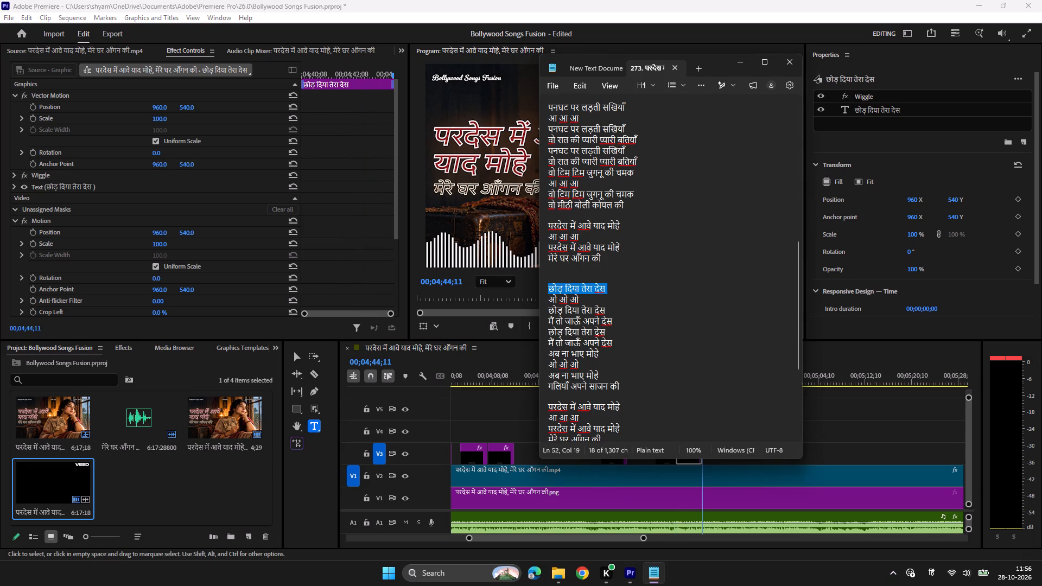
left_click_drag(614, 319, 537, 322)
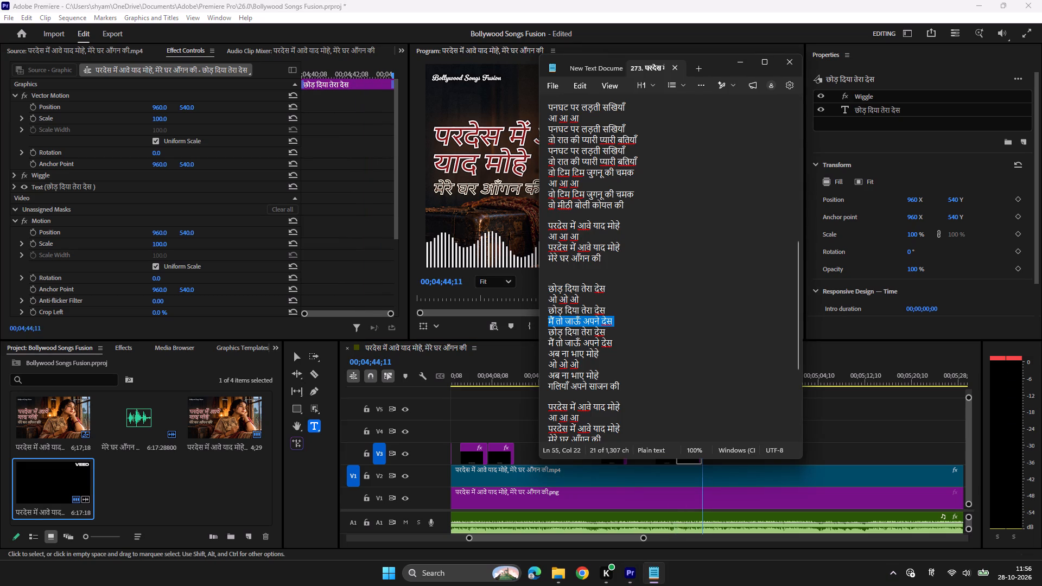
key("ctrl+c")
left_click(628, 578)
left_click(685, 380)
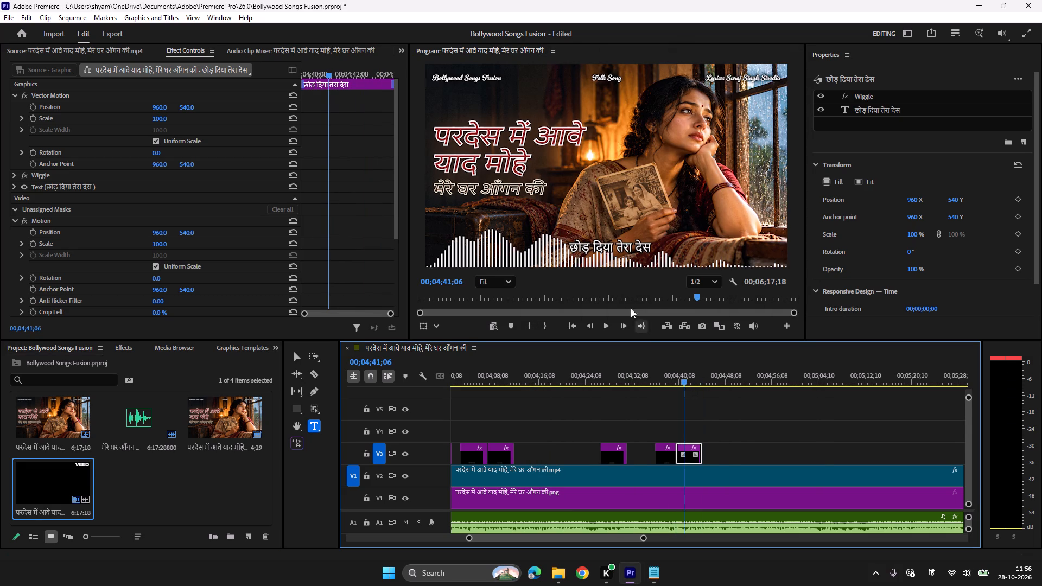
left_click(613, 247)
key("ctrl+a")
key("ctrl+v")
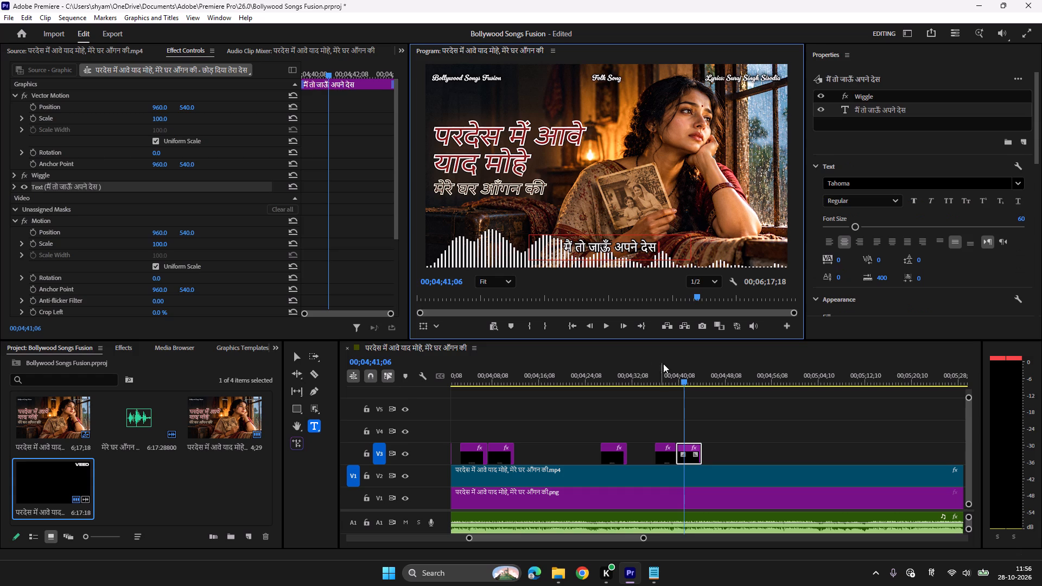
Play through the "मैं तो जाऊँ अपने देस" title and paste copies of the last two titles on V3 at about 00;04;45.
left_click(677, 375)
key("space")
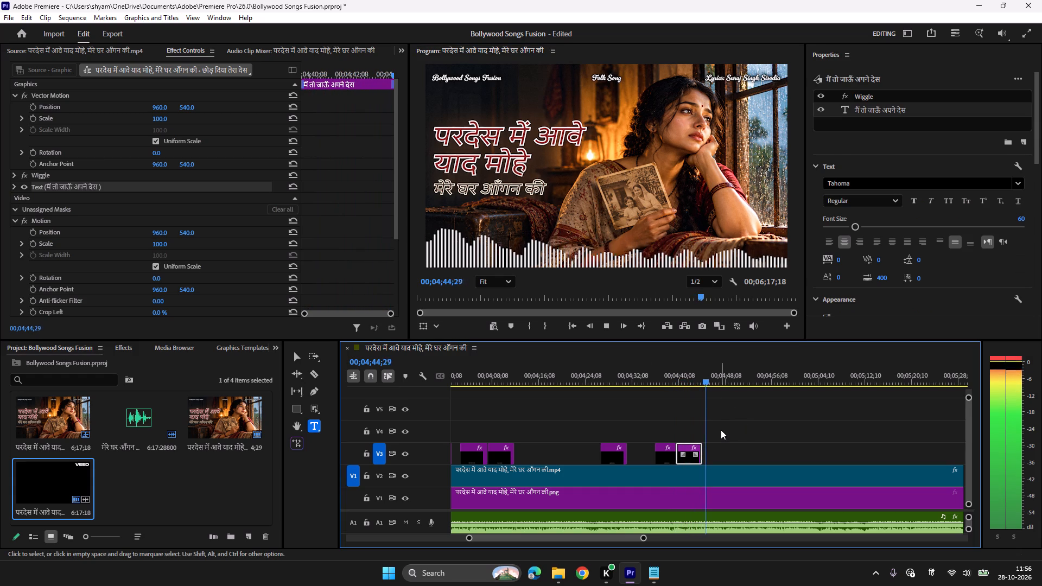
key("space")
left_click(703, 377)
key("space")
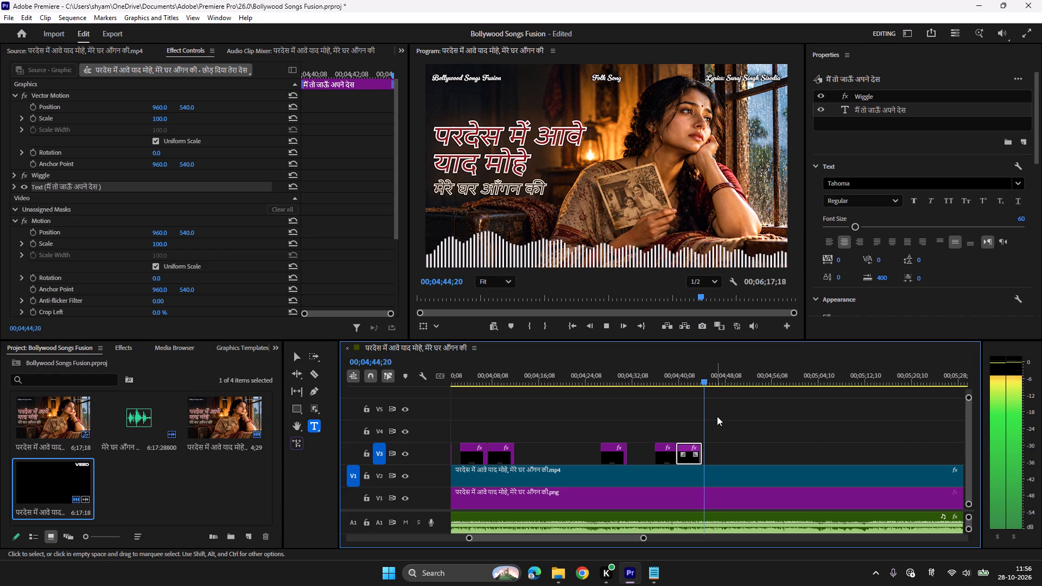
key("space")
left_click_drag(659, 416, 687, 444)
key("ctrl+c")
key("ctrl+v")
Play through the pasted pair and paste a copy of the last "मैं तो जाऊँ अपने देस" title on V3 at 00;04;54;12.
left_click(707, 379)
key("space")
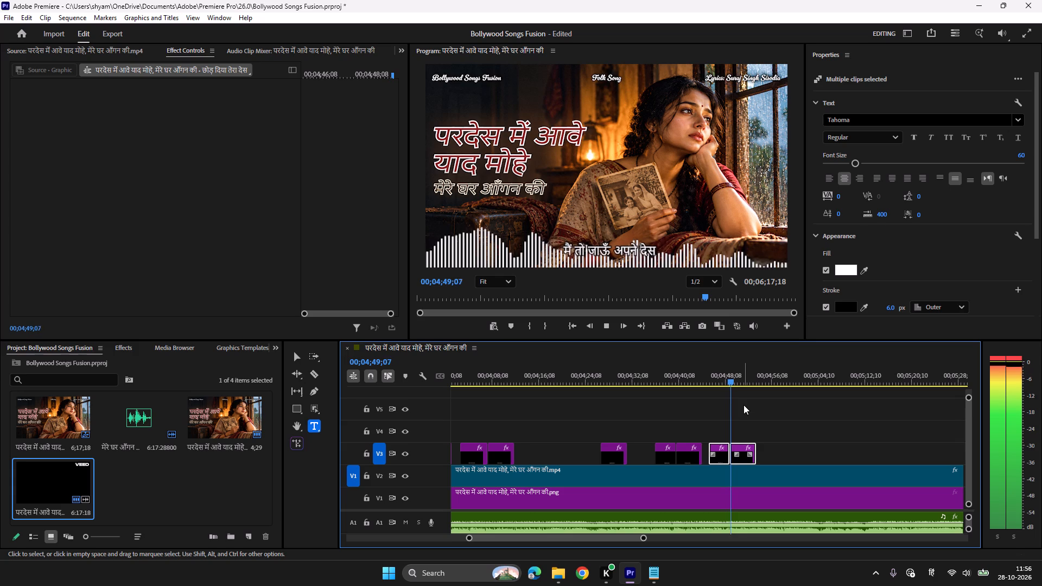
scroll(744, 405, "down", 4)
left_click(727, 455)
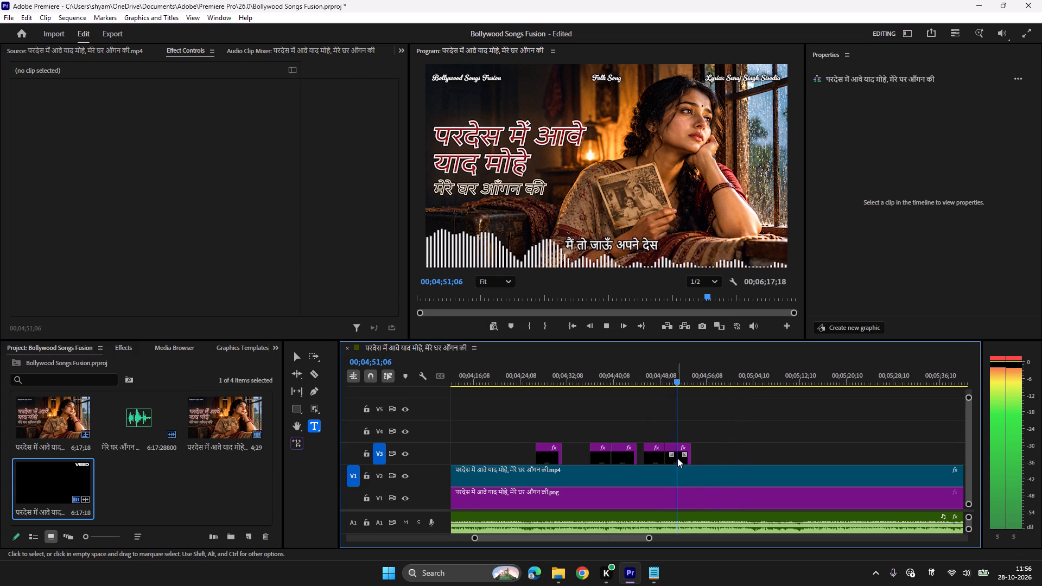
left_click(677, 458)
key("ctrl+c")
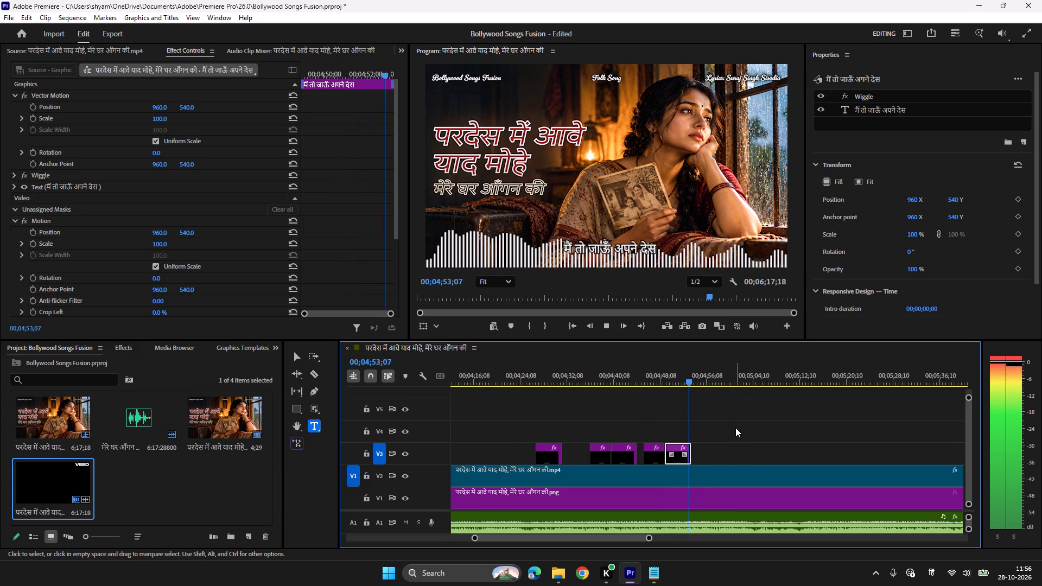
key("space")
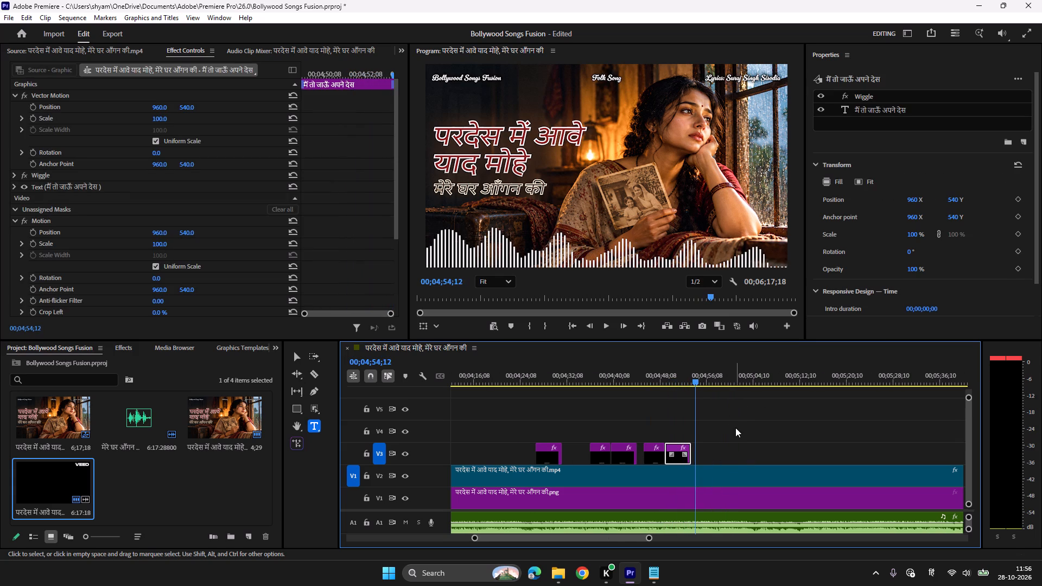
key("ctrl+v")
Replace the newest title's text with "अब ना भाए मोहे" copied from the Notepad lyrics.
left_click(655, 571)
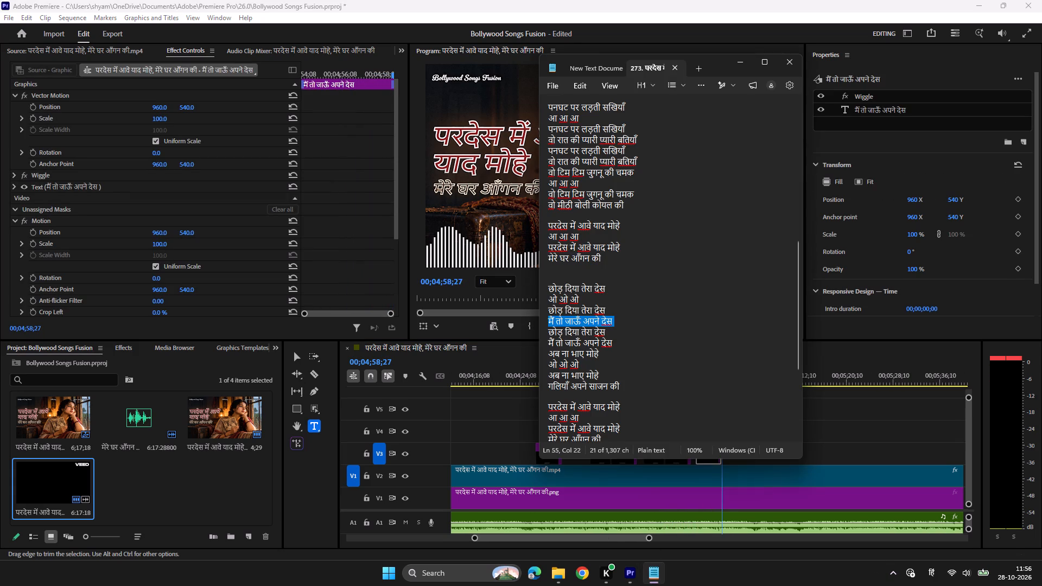
left_click_drag(600, 353, 546, 354)
key("ctrl+c")
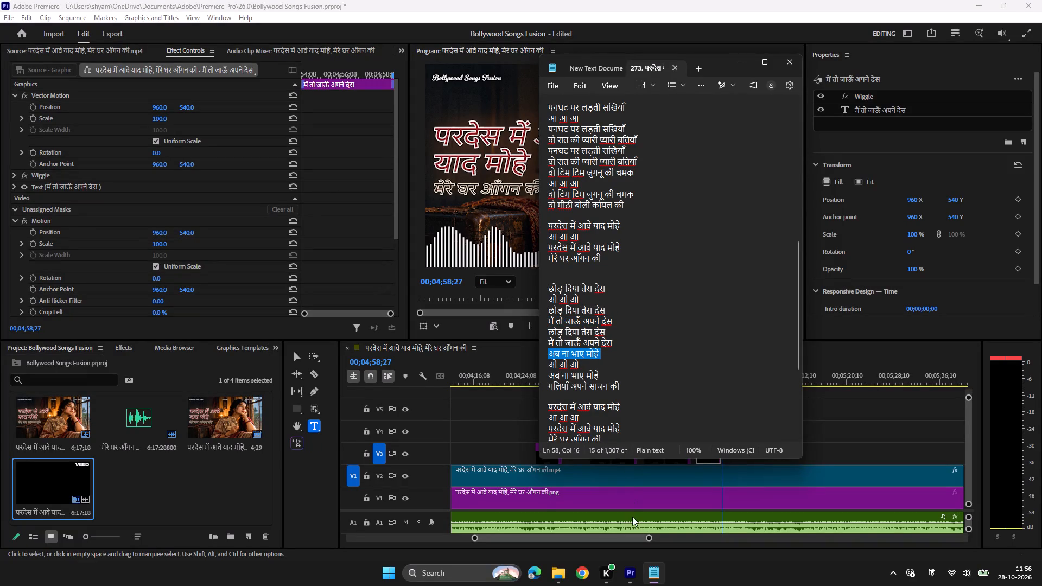
left_click(631, 564)
left_click(706, 375)
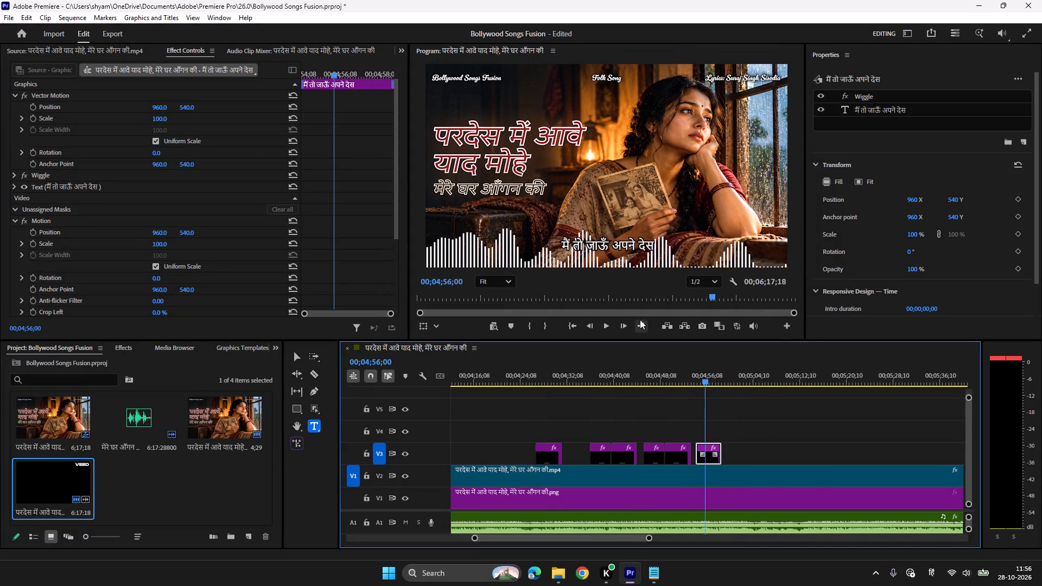
left_click(611, 246)
key("ctrl+a")
key("ctrl+v")
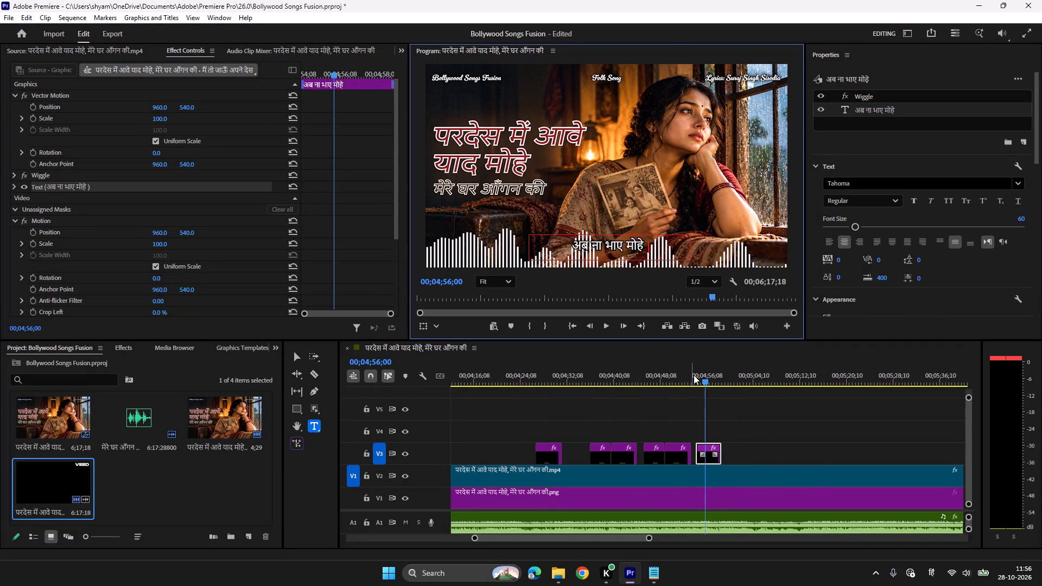
Play through the "अब ना भाए मोहे" title and paste a copy of it on V3 at about 00;05;01.
left_click(694, 375)
key("space")
scroll(788, 416, "down", 4)
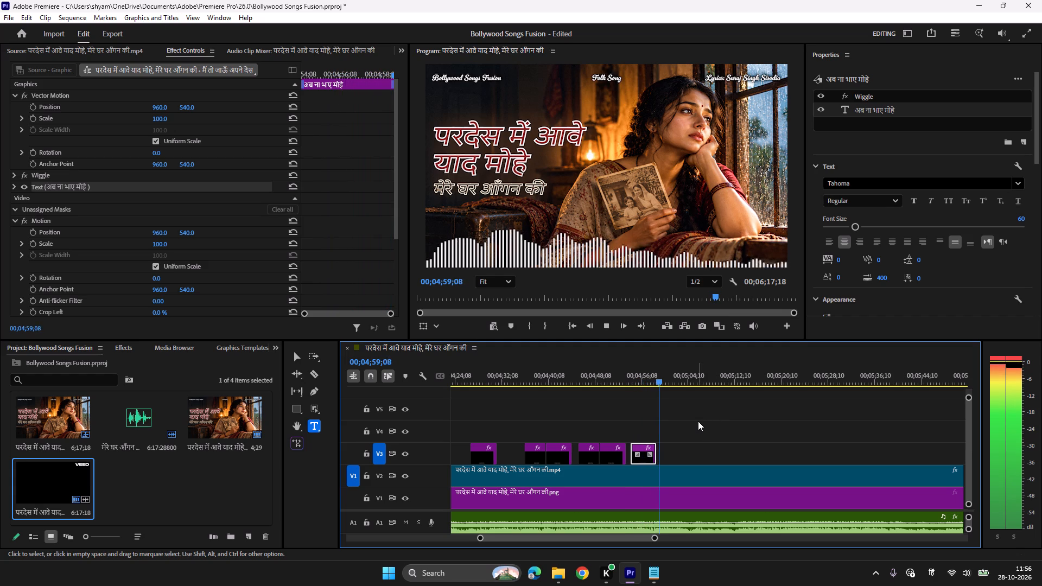
key("space")
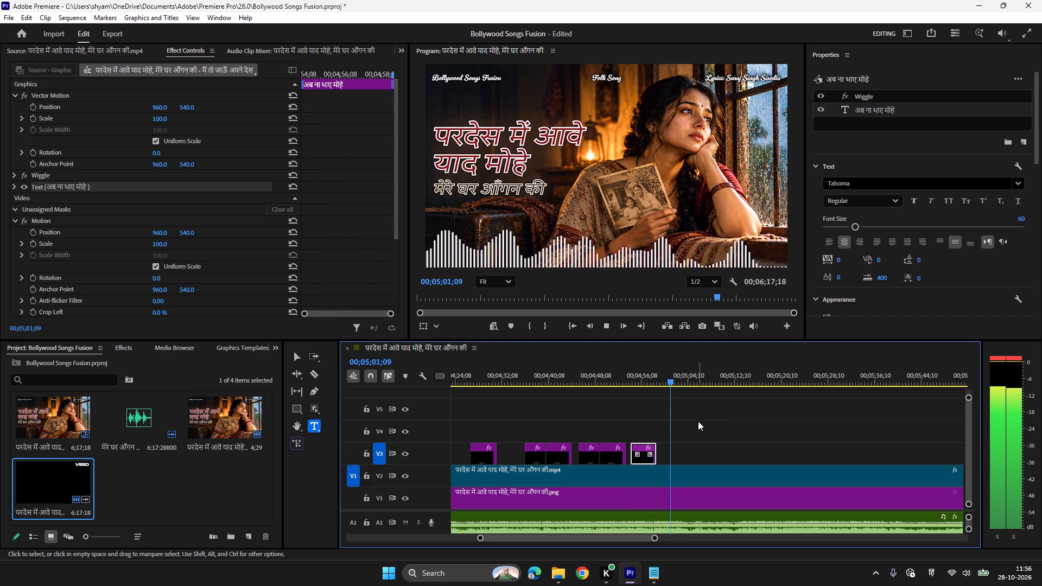
key("ctrl+c")
key("ctrl+v")
Play into the second "अब ना भाए मोहे" title and paste another copy of it on V3 at 00;05;04;04.
left_click(670, 371)
key("space")
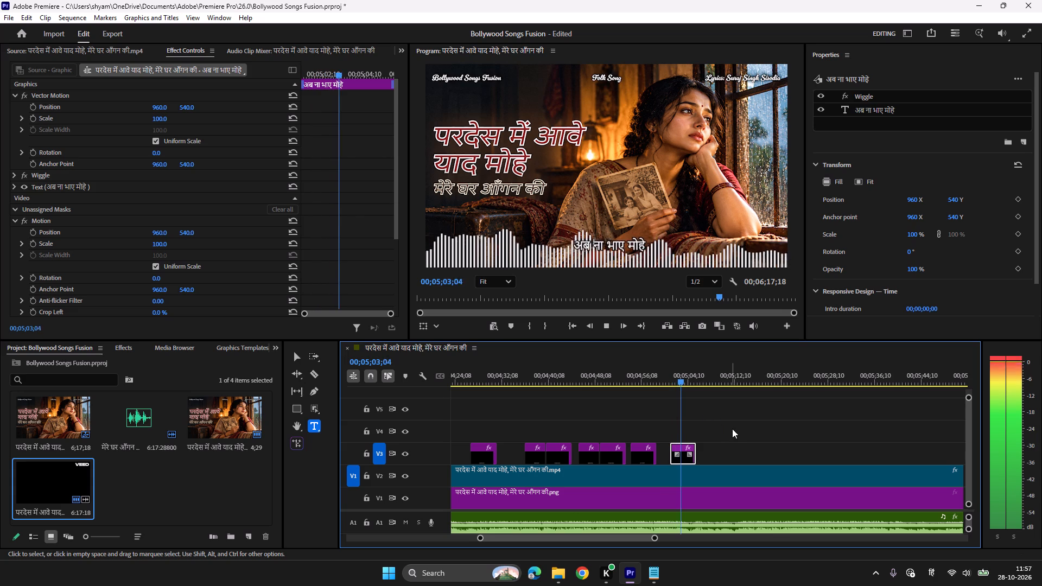
key("space")
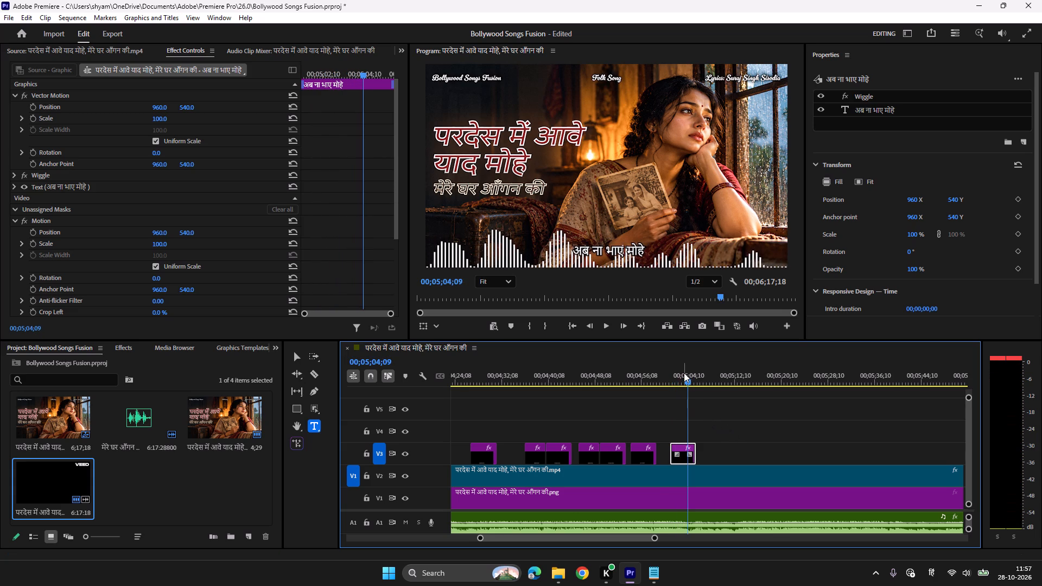
left_click(684, 373)
key("space")
key("space")
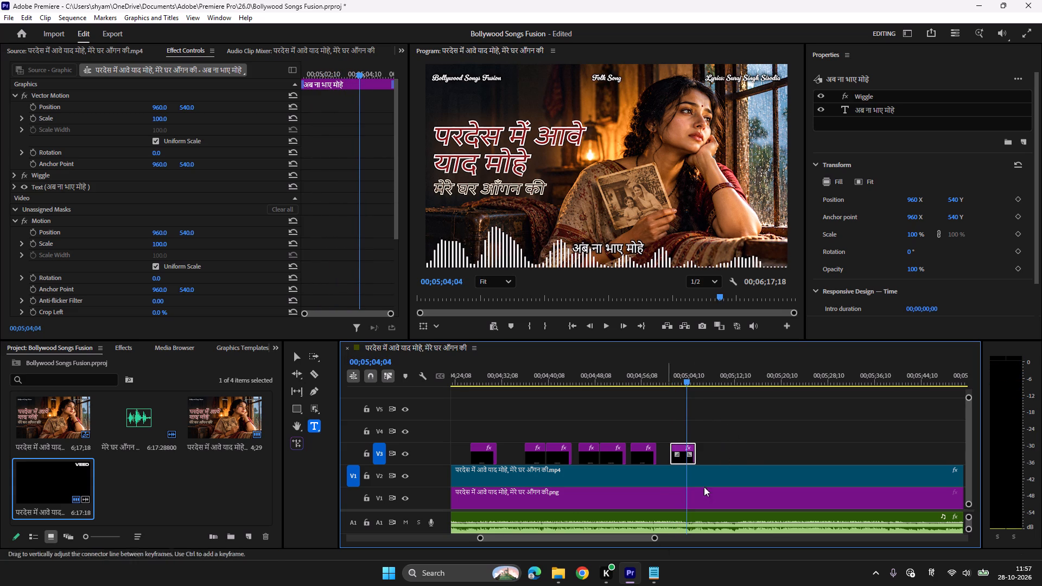
key("ctrl+c")
key("ctrl+v")
Replace the newest title's text with "गलियाँ अपने साजन की" copied from the Notepad lyrics.
left_click(657, 572)
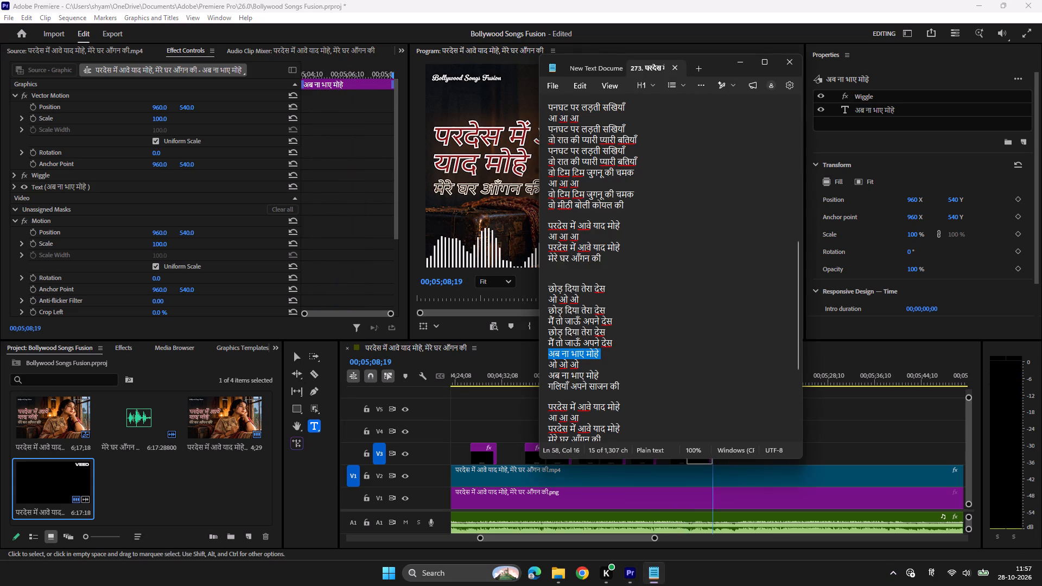
scroll(674, 352, "down", 2)
left_click_drag(625, 322, 548, 322)
key("ctrl+c")
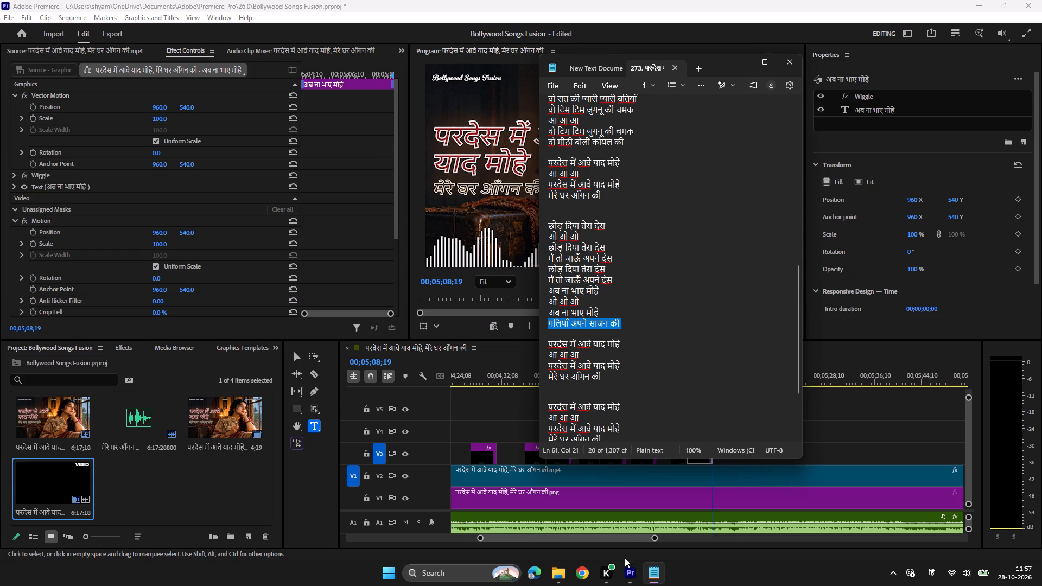
left_click(626, 579)
left_click(702, 371)
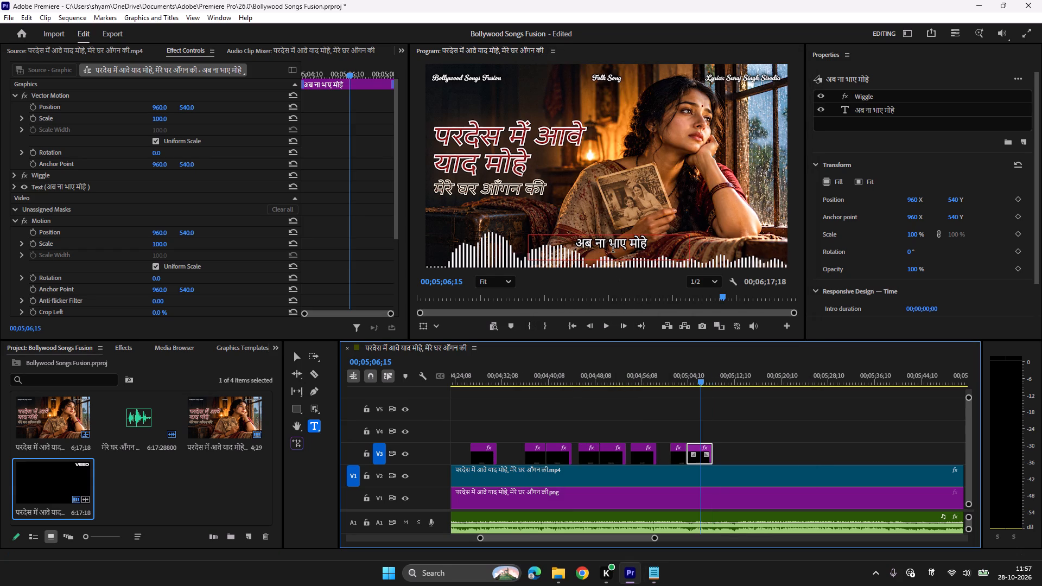
left_click(613, 250)
key("ctrl+a")
key("ctrl+v")
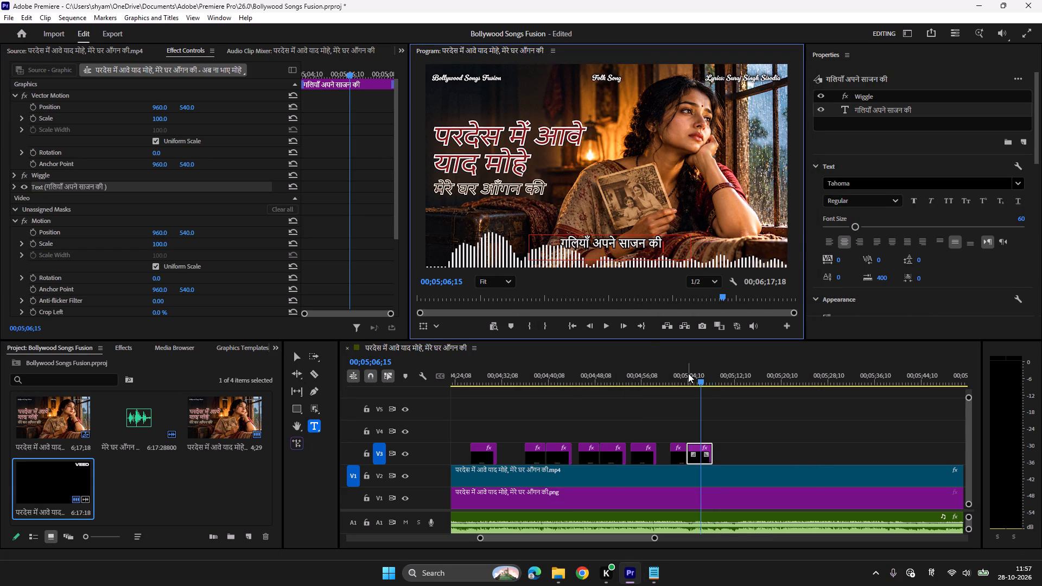
Play through the "गलियाँ अपने साजन की" title and paste copies of the three preceding refrain titles on V3 at 00;05;07;20.
left_click(688, 373)
key("space")
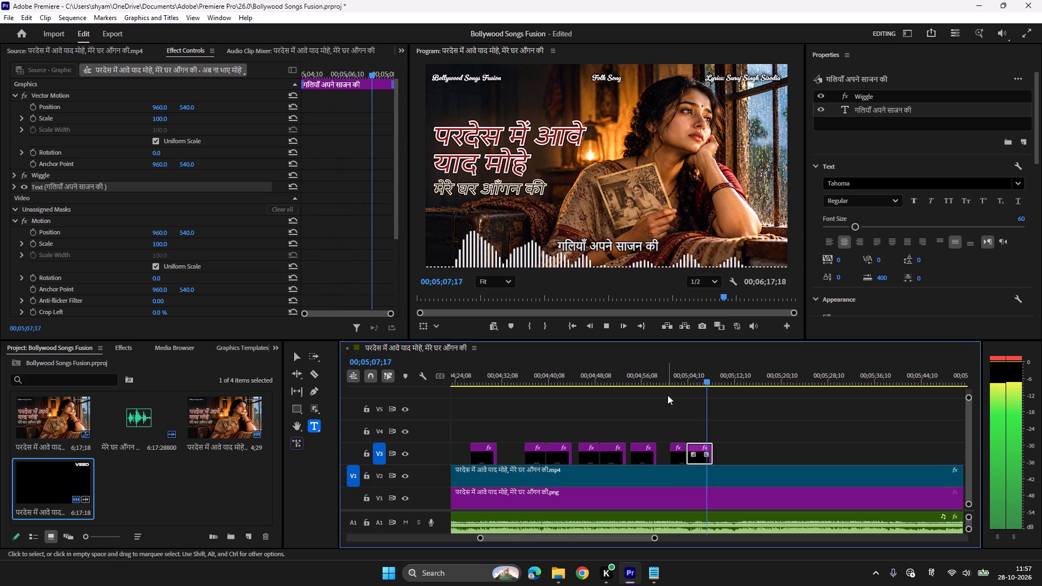
key("space")
scroll(668, 395, "up", 15)
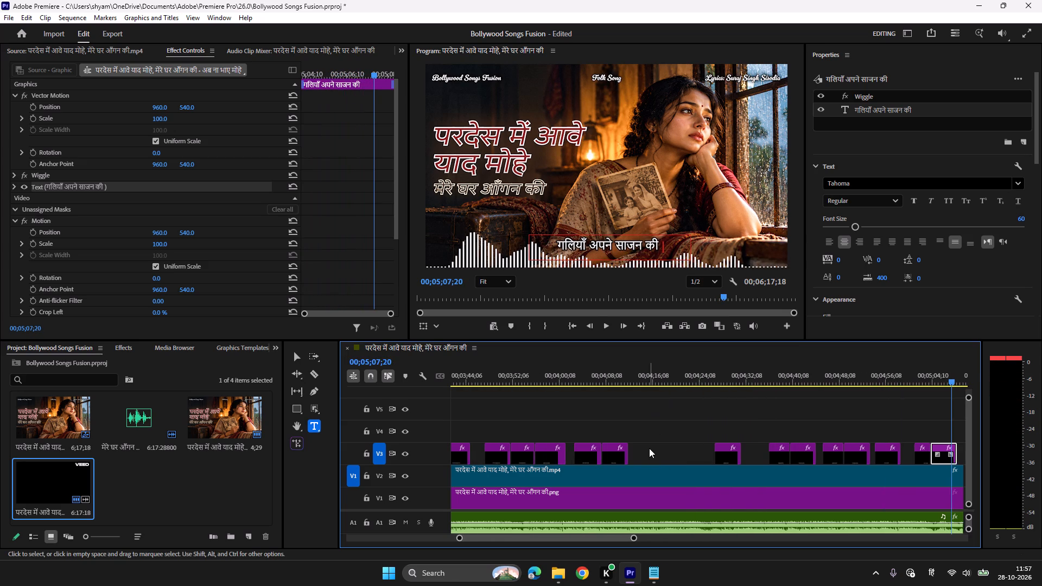
left_click_drag(649, 448, 555, 421)
key("ctrl+c")
key("ctrl+v")
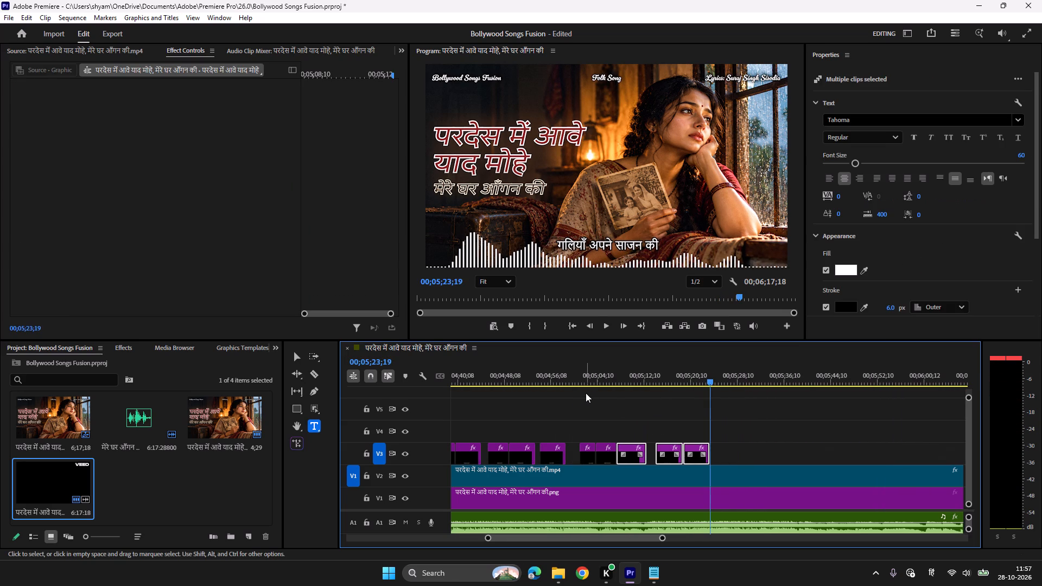
Play through the three newly pasted refrain titles to check their timing against the song.
left_click(619, 370)
left_click(617, 370)
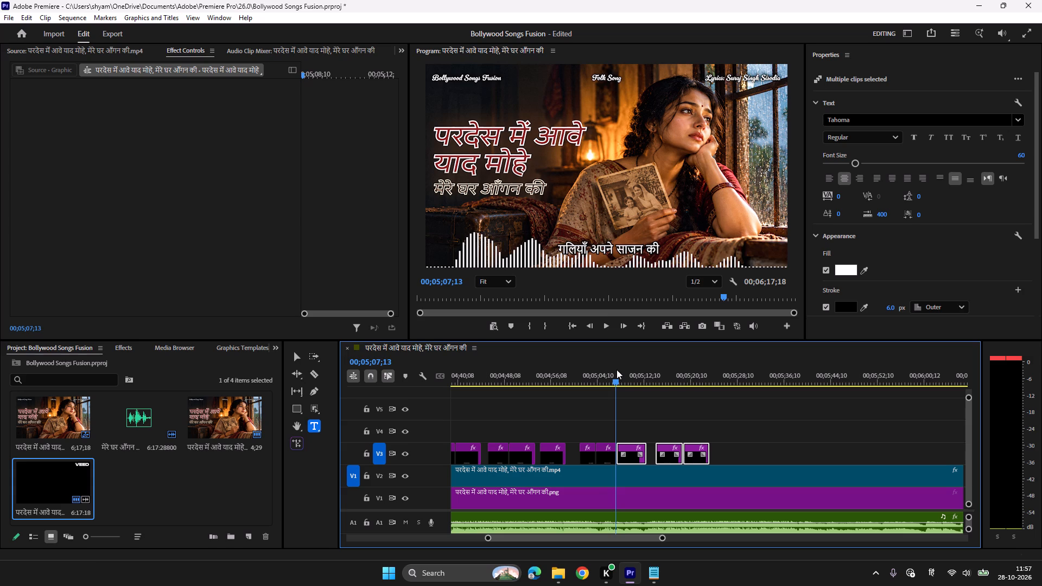
key("space")
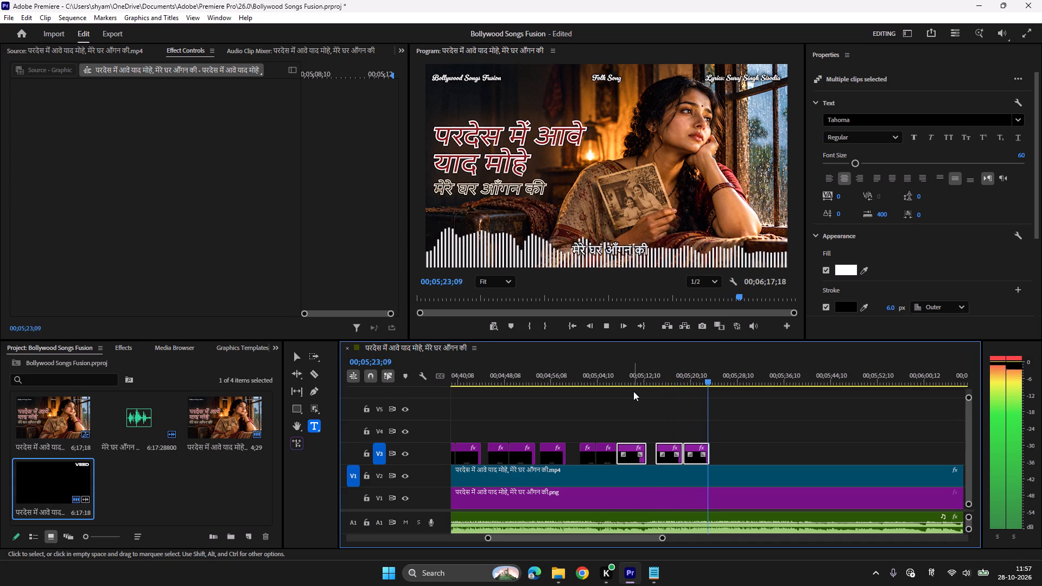
left_click(708, 377)
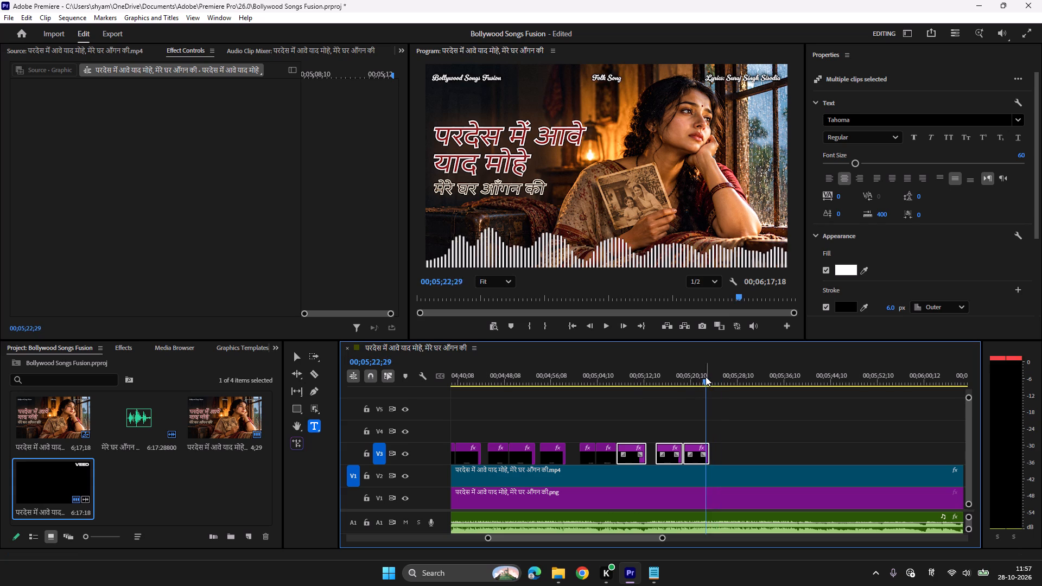
Copy the song's first eleven lyric titles and paste them on V3 at 00;05;23;24, after the last refrain title.
key("space")
key("space")
left_click(706, 375)
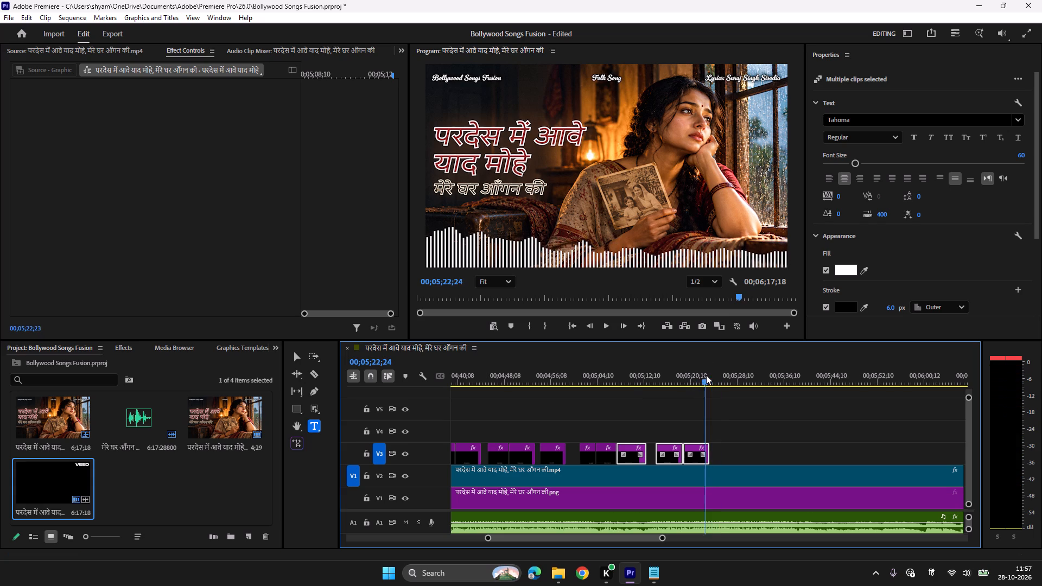
key("space")
key("space")
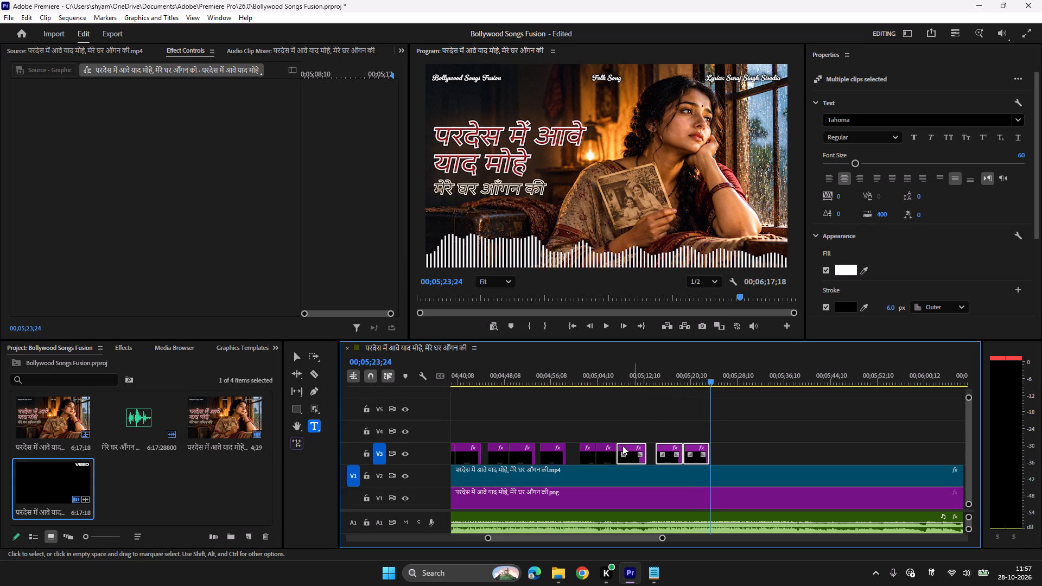
scroll(574, 428, "up", 20)
scroll(574, 428, "up", 1)
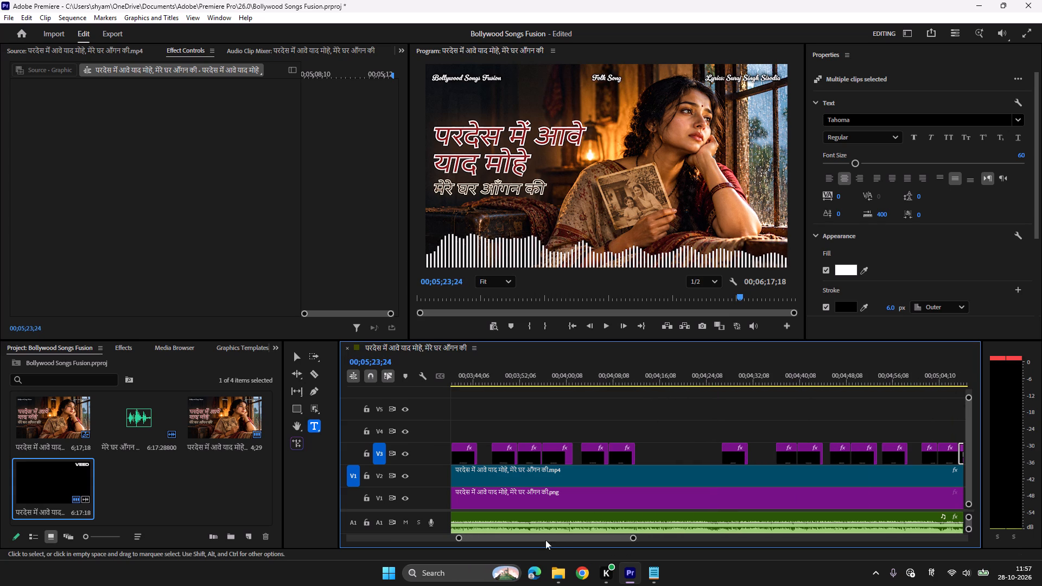
left_click_drag(561, 541, 455, 543)
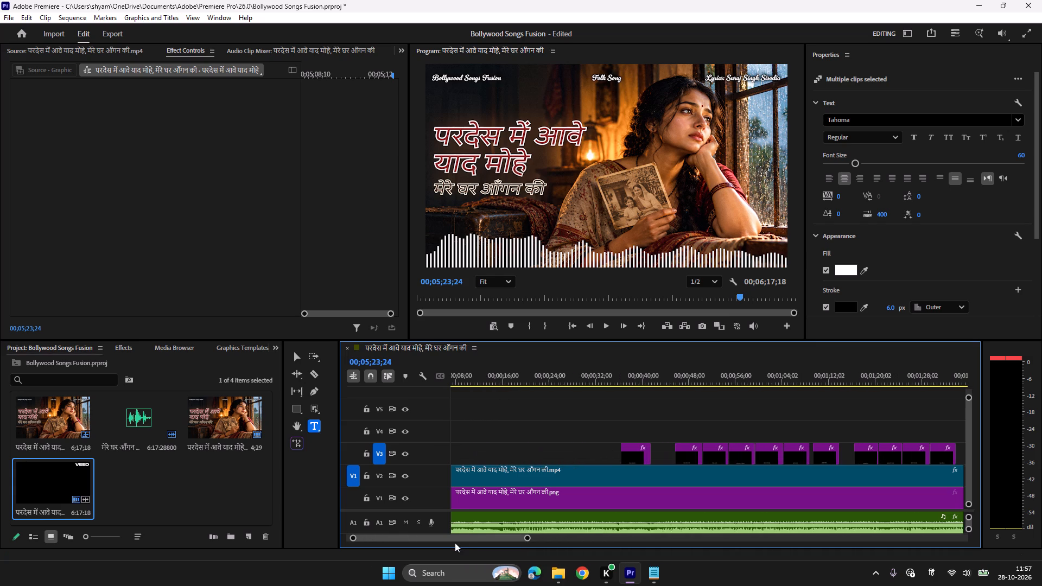
left_click_drag(455, 543, 466, 543)
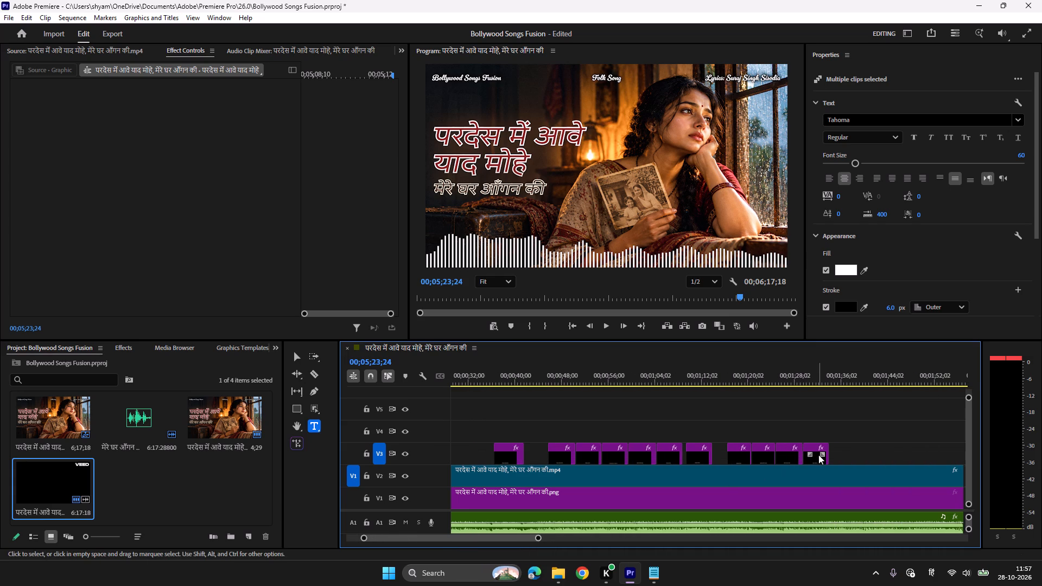
left_click_drag(839, 455, 834, 437)
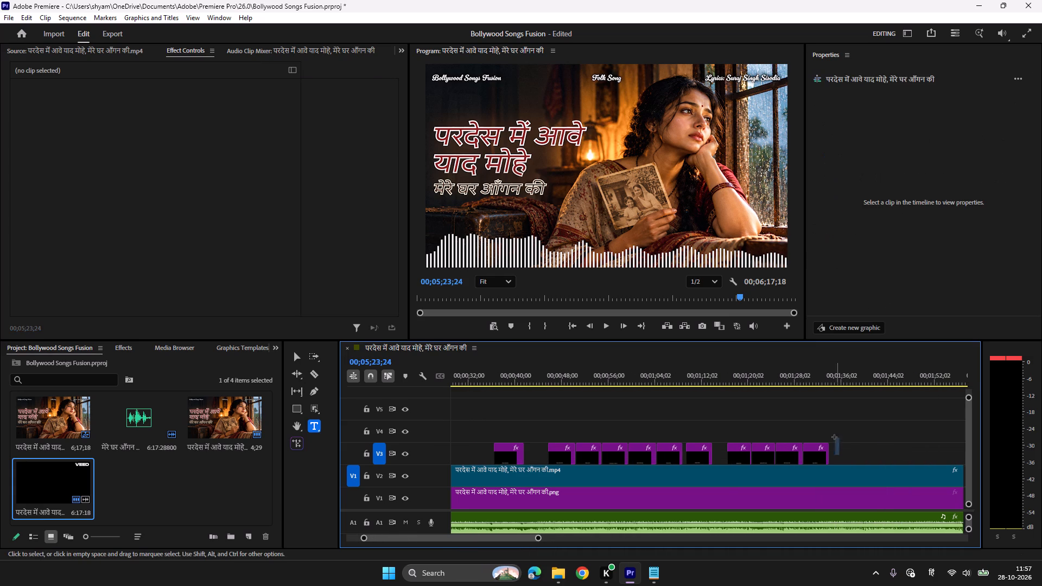
left_click_drag(834, 437, 509, 413)
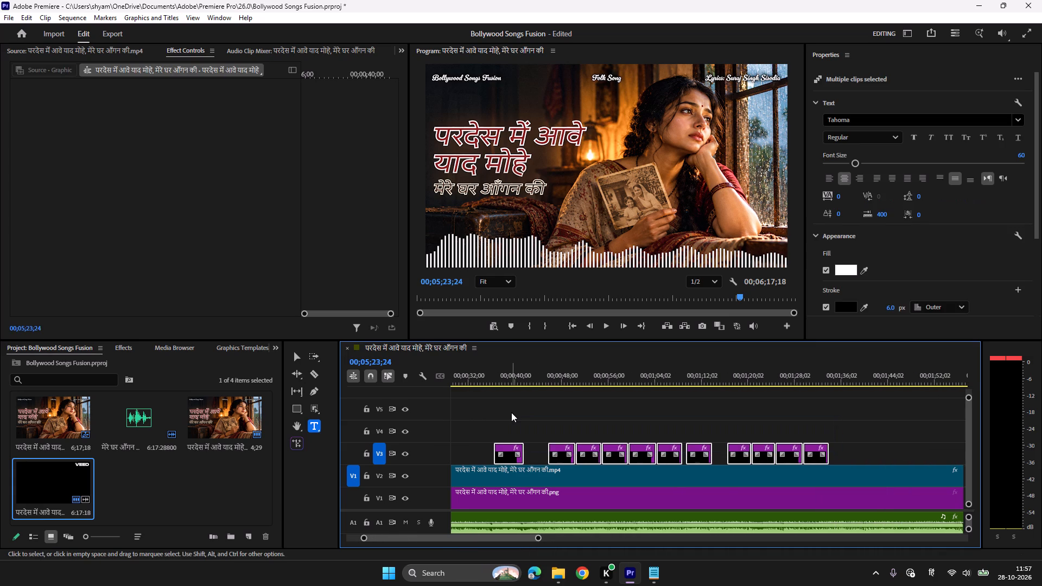
key("ctrl+c")
key("ctrl+v")
Play through the first newly pasted title to 00;05;28;09 and delete the second pasted "परदेस में आवे याद मोहे" title.
scroll(513, 413, "up", 10)
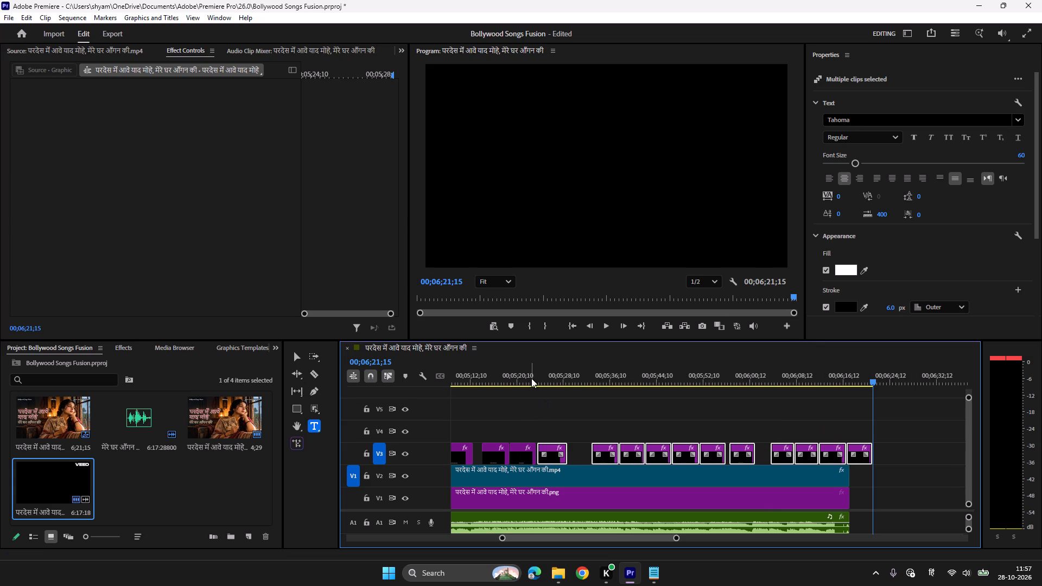
left_click(531, 378)
key("space")
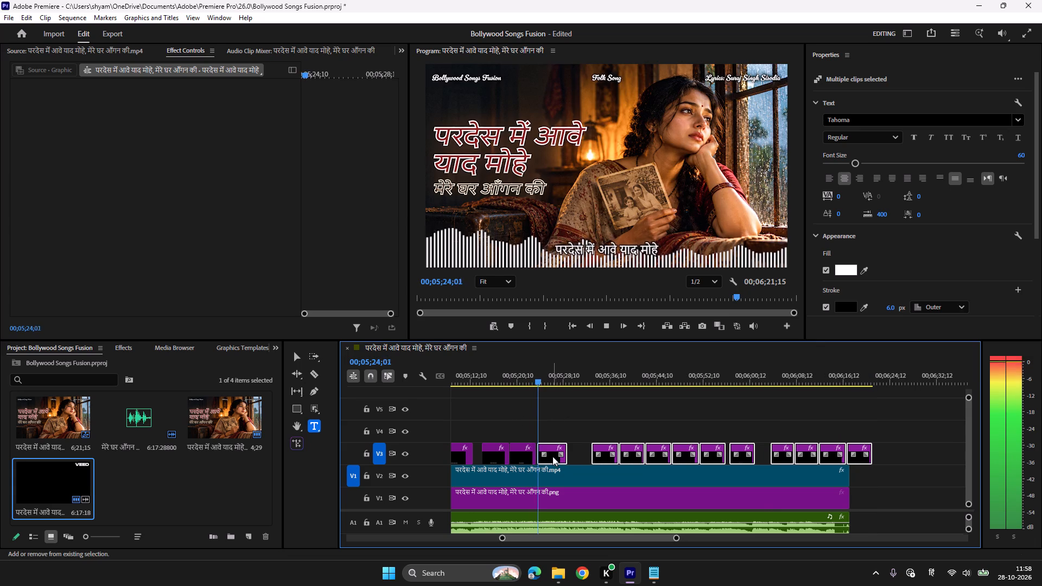
left_click(552, 456, "shift")
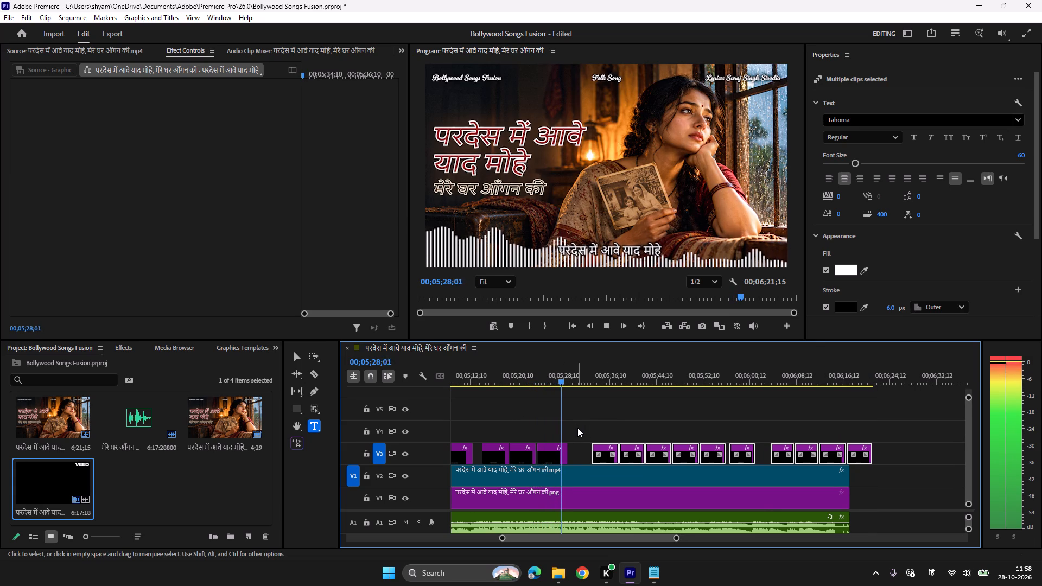
key("space")
left_click(560, 380)
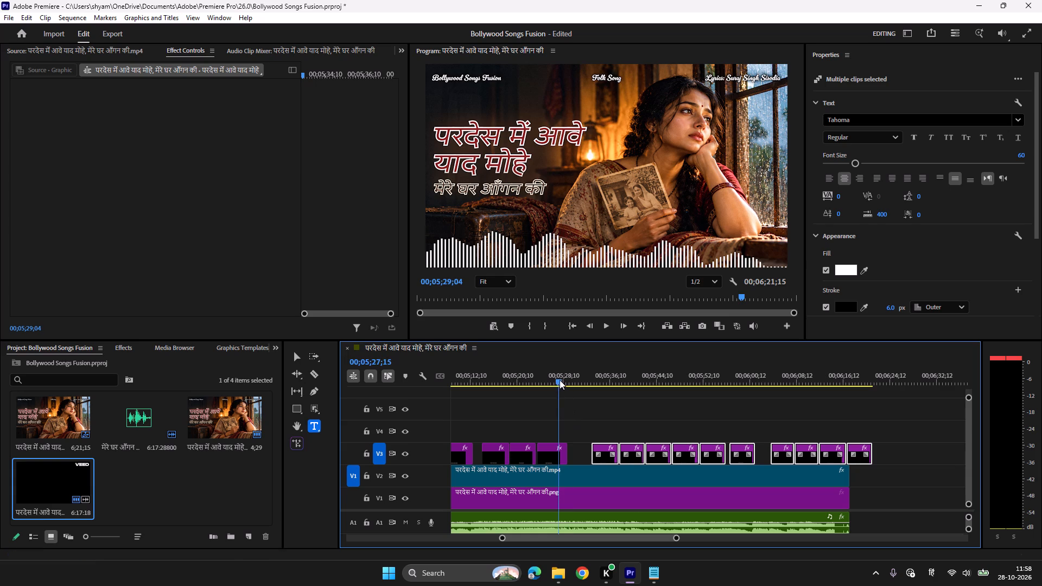
key("space")
key("space")
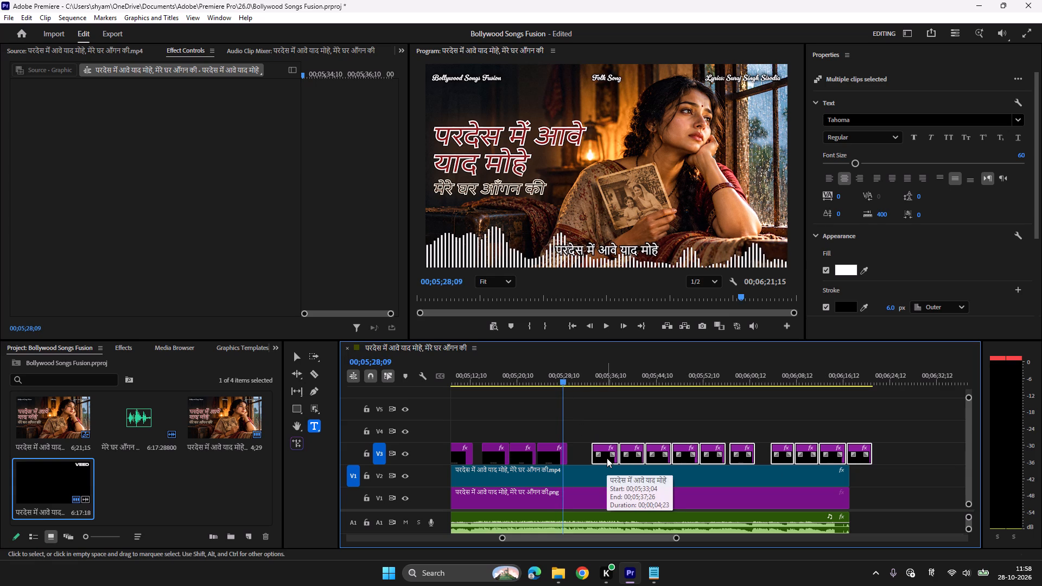
left_click(607, 458)
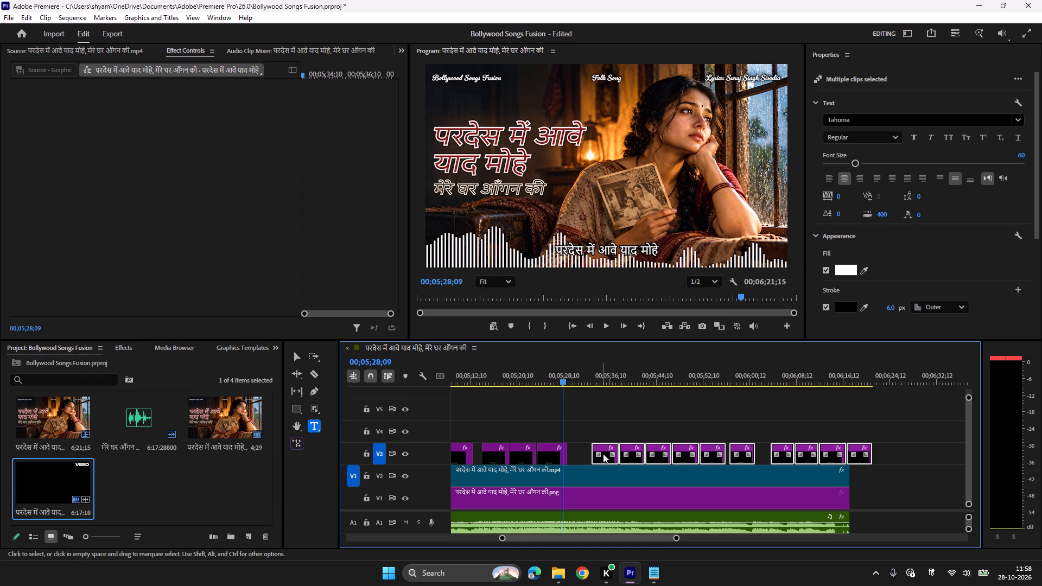
left_click(607, 458, "shift")
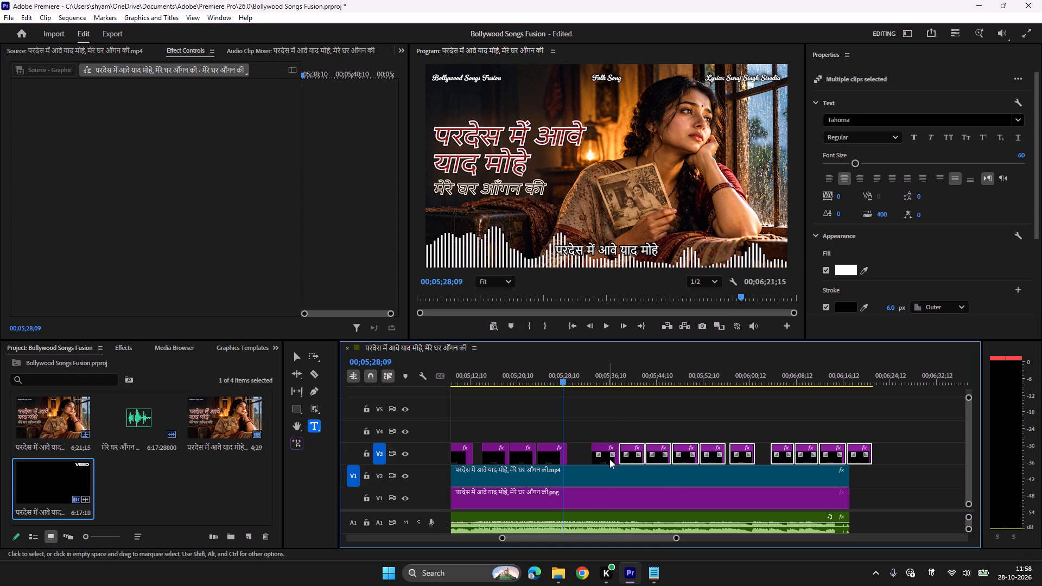
left_click(603, 458)
key("Delete")
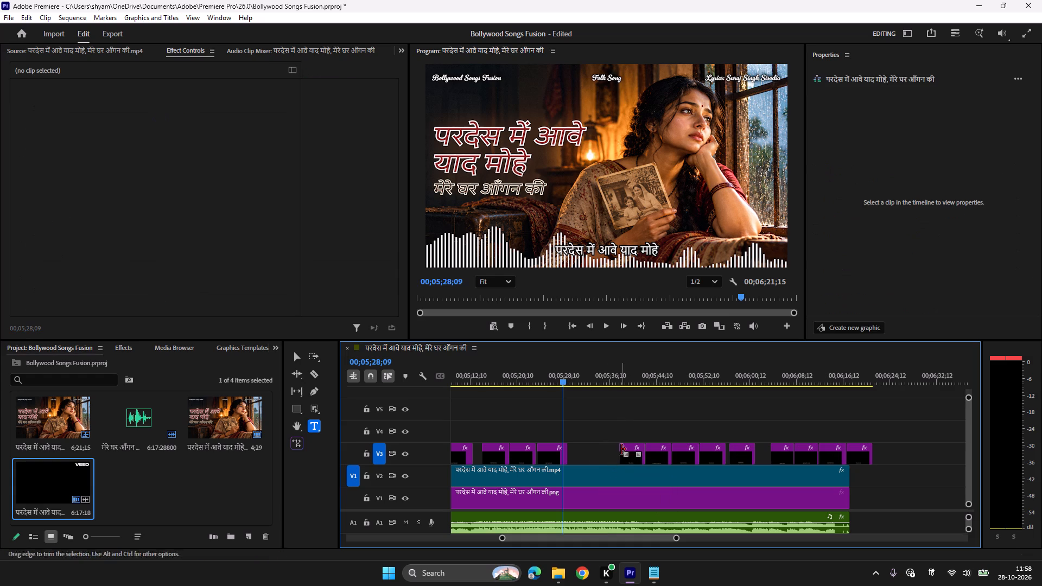
Move the nine remaining pasted titles earlier on V3 so the first "मेरे घर आँगन की" starts at 00;05;28;09.
left_click_drag(620, 413, 867, 462)
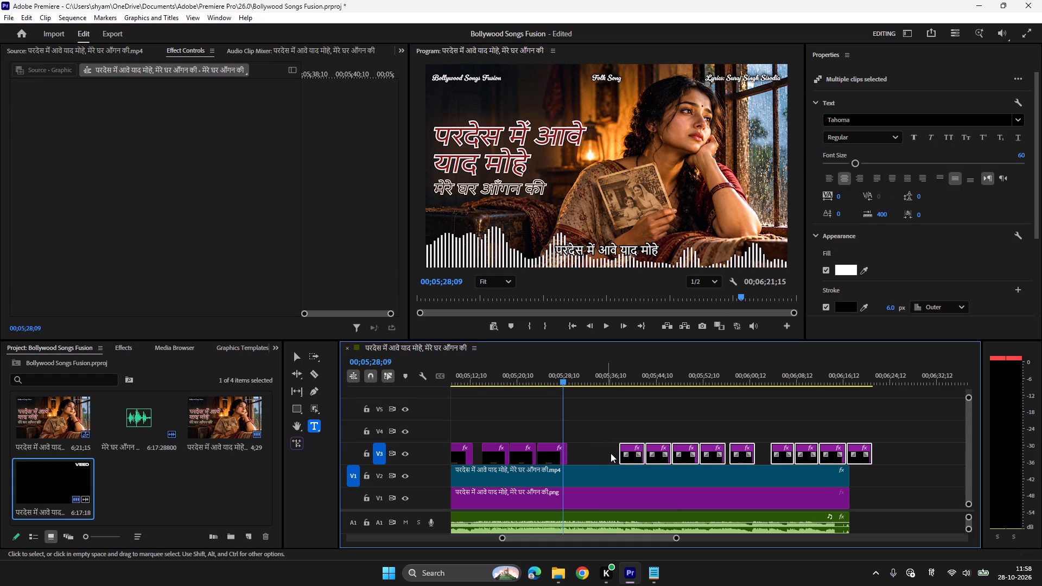
left_click_drag(632, 456, 576, 456)
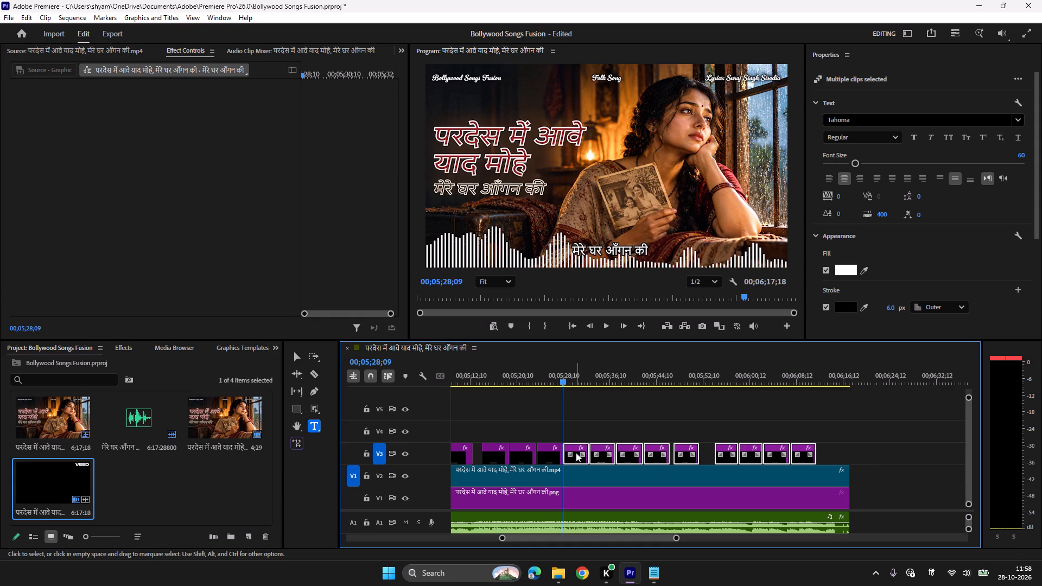
Play through the moved titles and shift the last six, beginning with "मेरे घर आँगन की", to start at 00;05;44;11.
key("space")
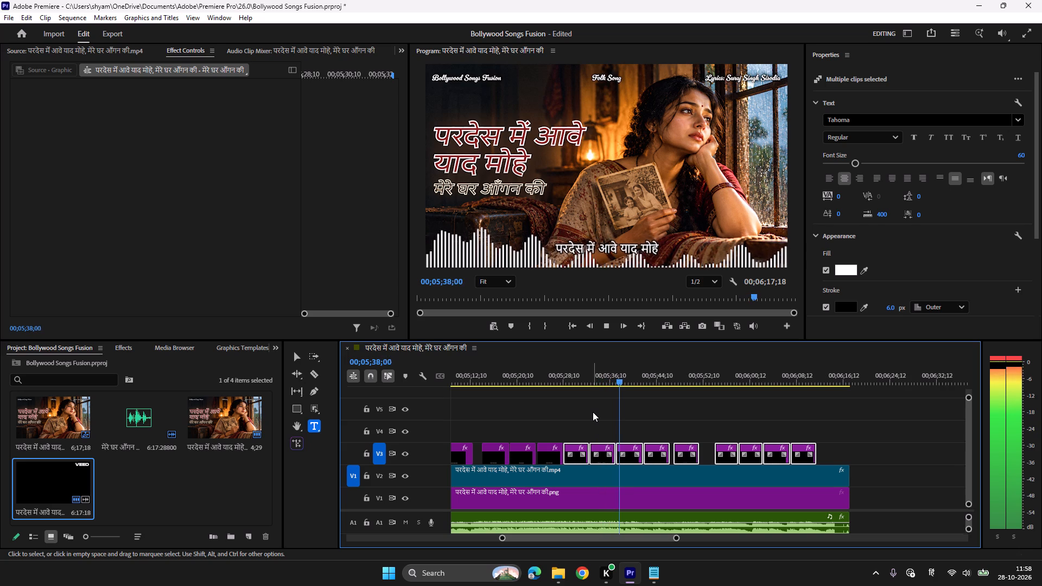
scroll(655, 411, "down", 3)
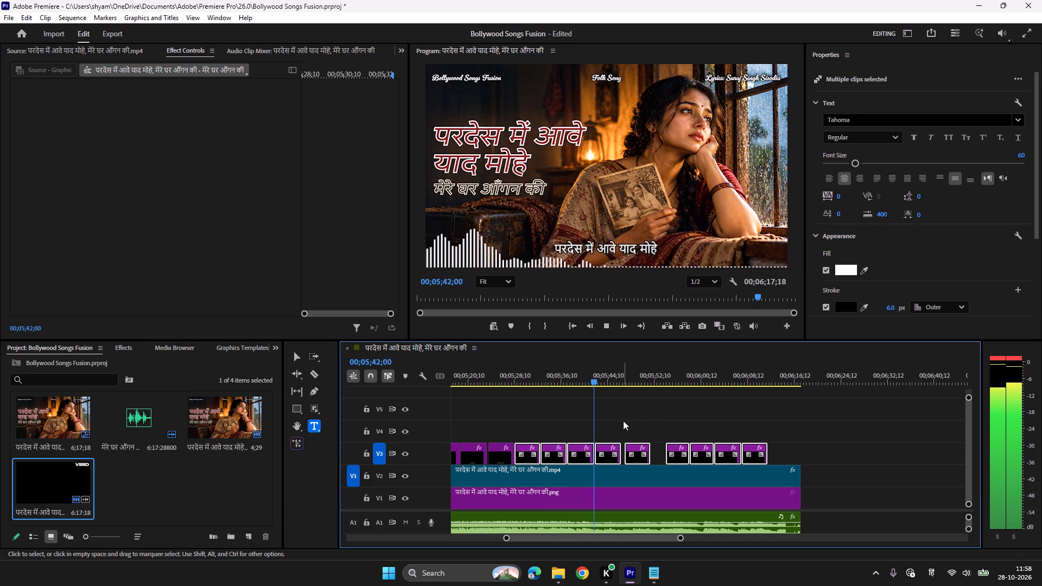
key("space")
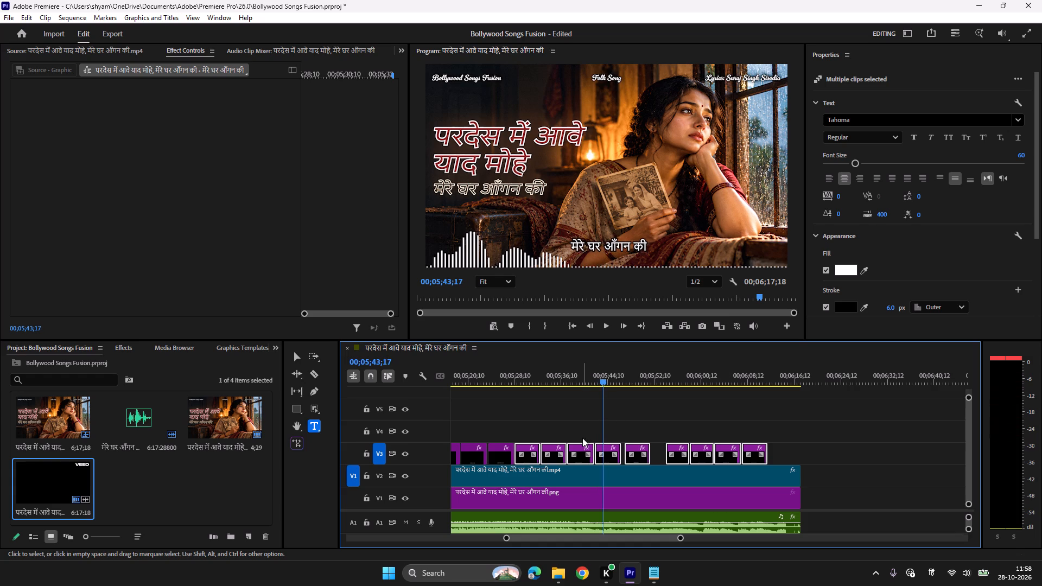
left_click(615, 422)
left_click_drag(611, 423, 670, 455)
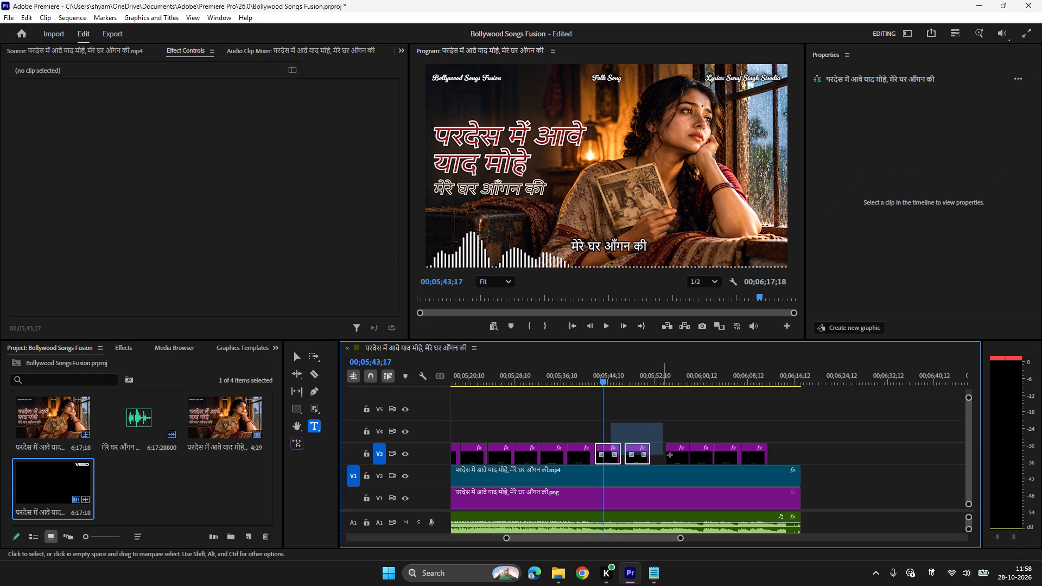
left_click_drag(670, 455, 746, 456)
key("space")
key("space")
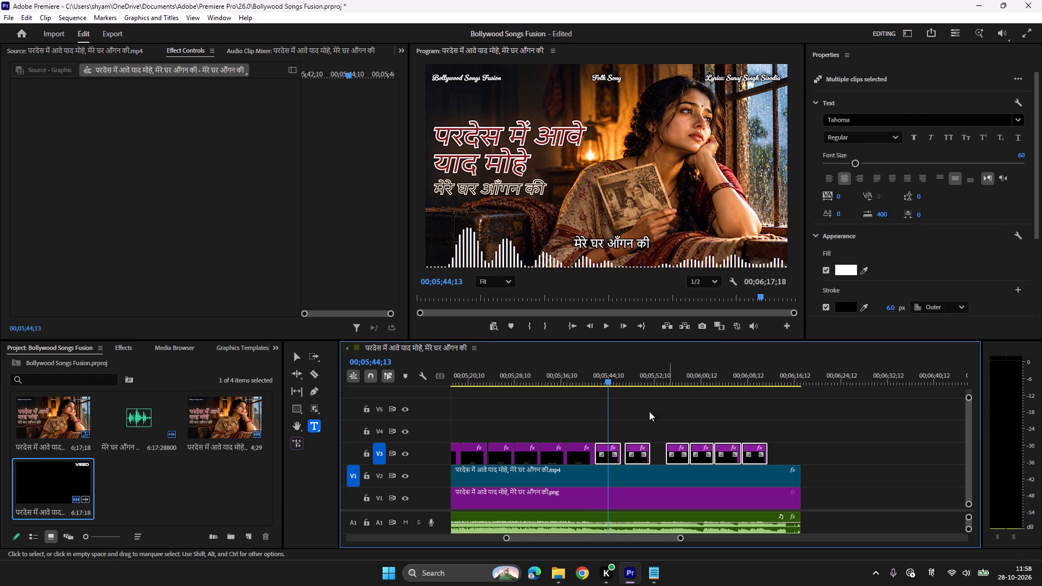
left_click(602, 375)
key("space")
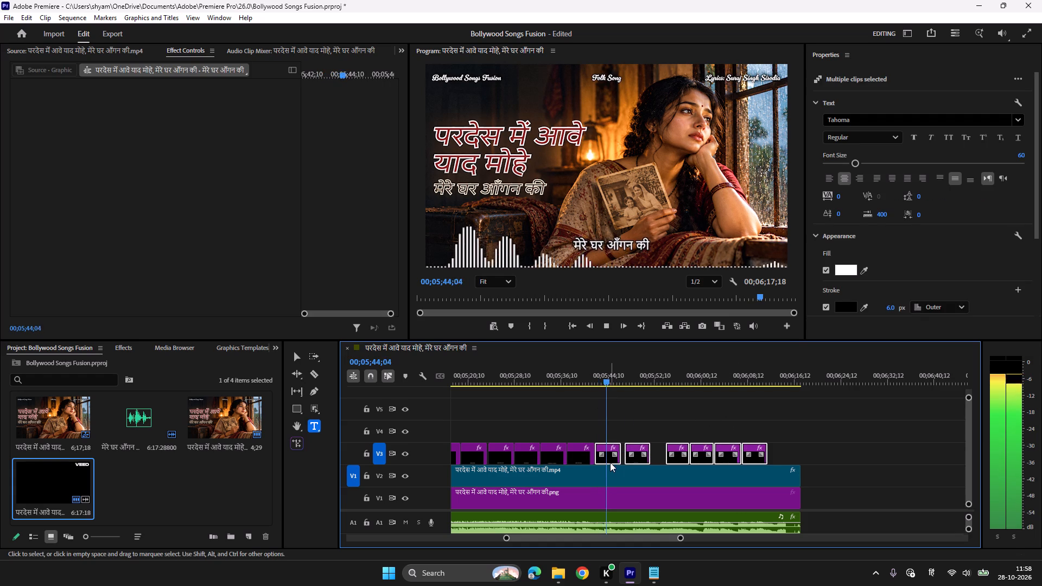
key("space")
left_click_drag(611, 458, 625, 459)
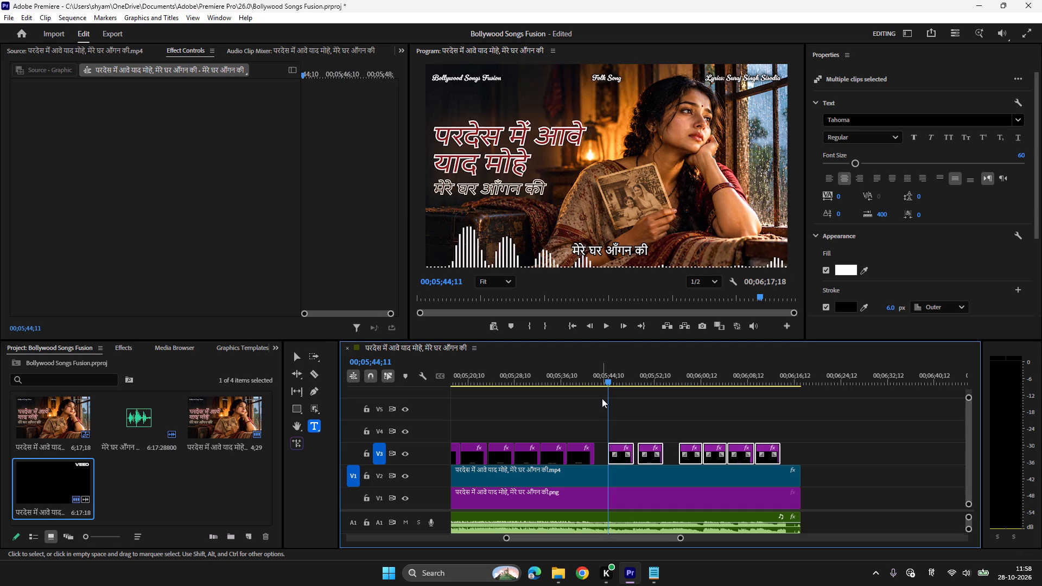
Replay the start of the "मेरे घर आँगन की" line and nudge the last six titles slightly earlier on V3.
left_click(602, 379)
key("space")
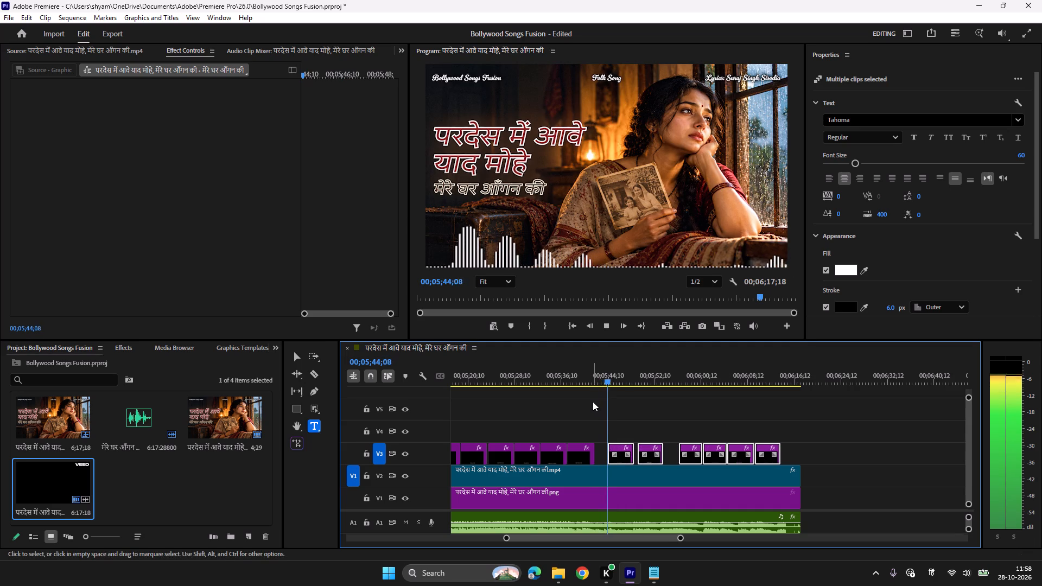
left_click(602, 381)
key("space")
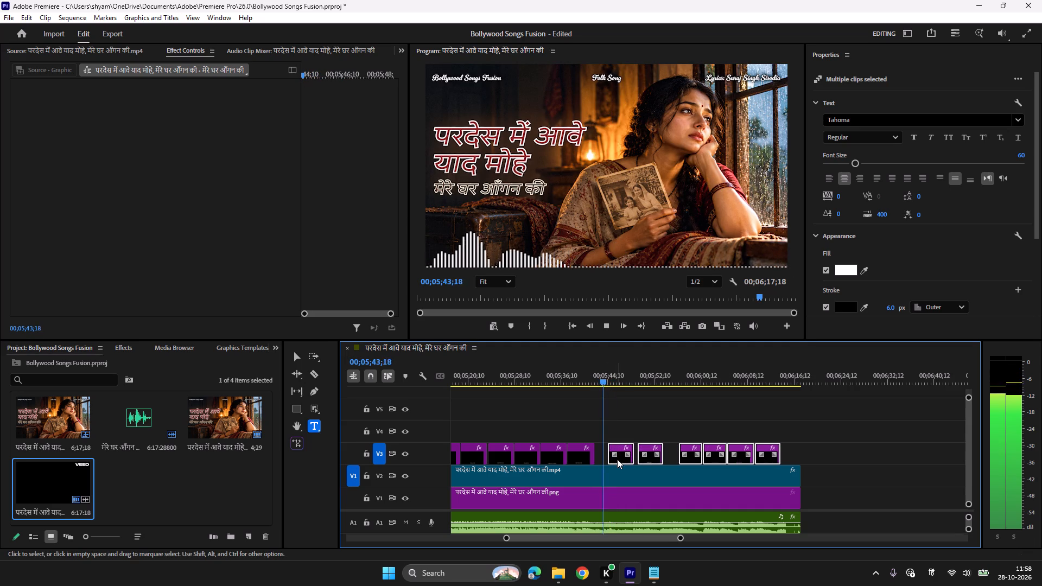
key("space")
left_click(621, 456)
Play into the next line and nudge only the "रोती होगी माई मेरी" title to start at 00;05;49;04.
key("space")
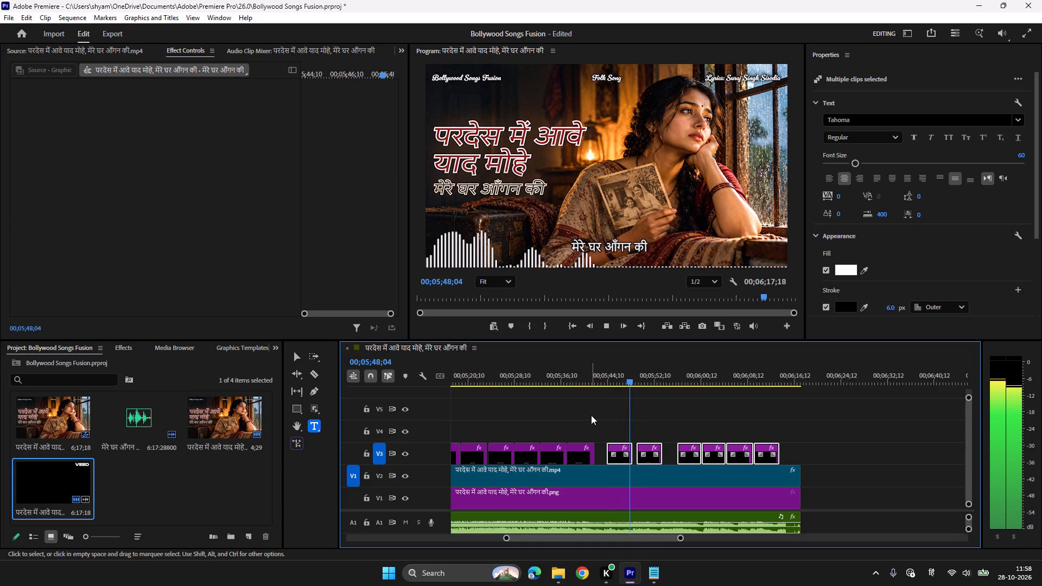
key("space")
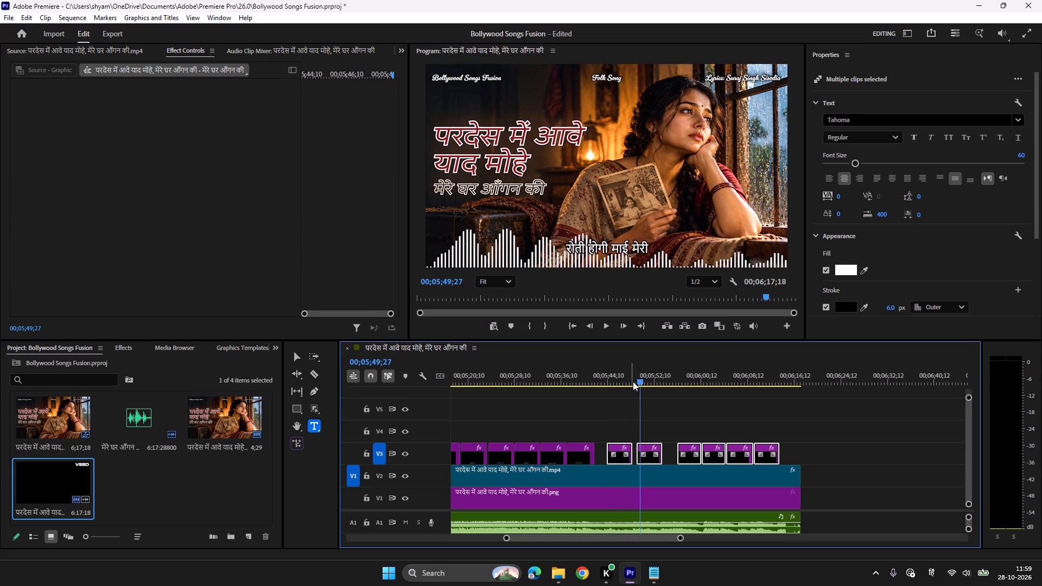
left_click(633, 373)
left_click(646, 401)
key("space")
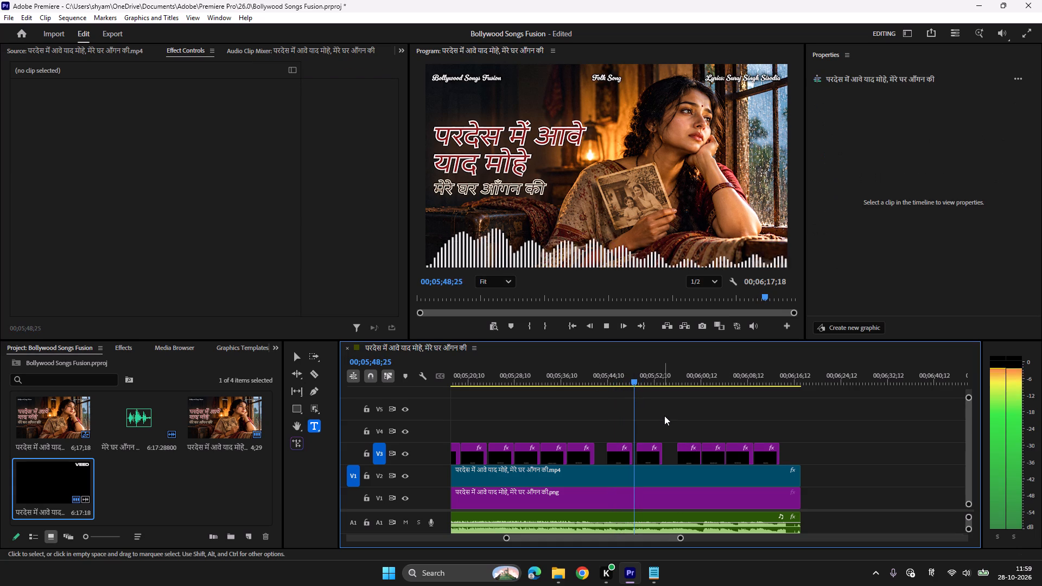
key("space")
key("space")
key("space")
left_click(648, 459)
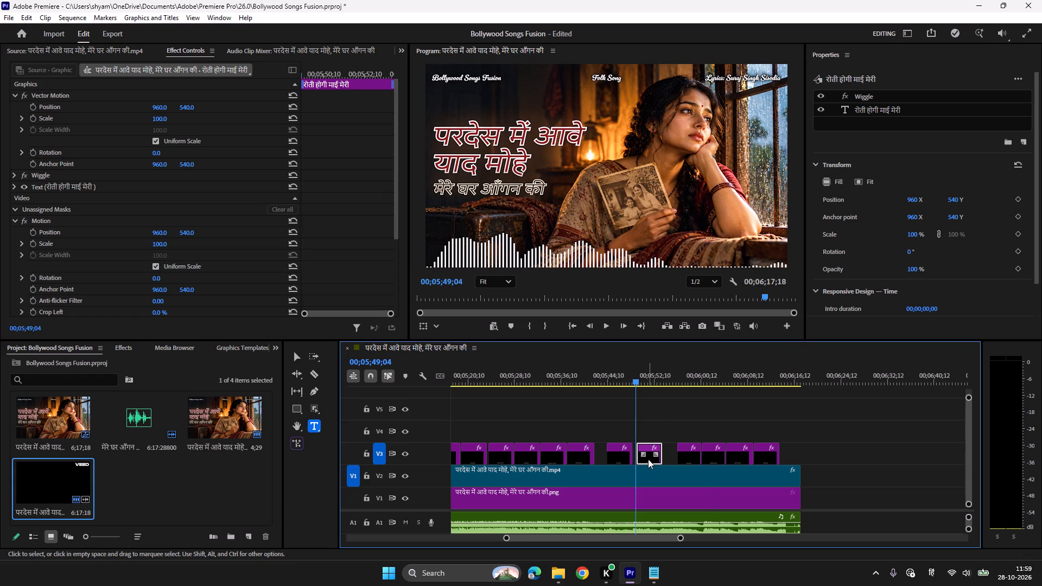
left_click(646, 460)
left_click(645, 456)
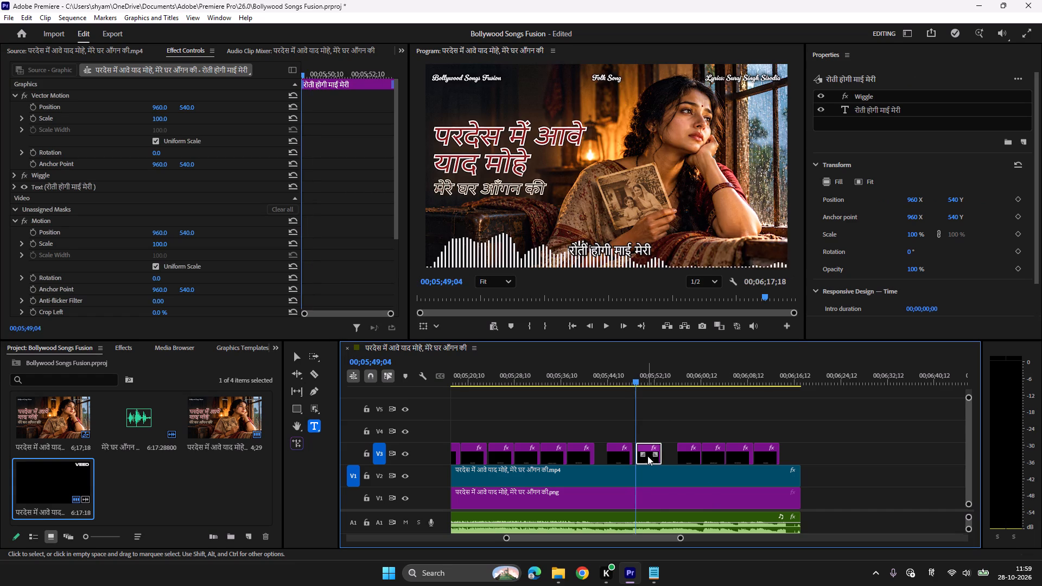
Play past the "रोती होगी माई मेरी" line and shift the last four V3 titles to start at 00;05;56;02.
key("space")
left_click_drag(682, 539, 698, 539)
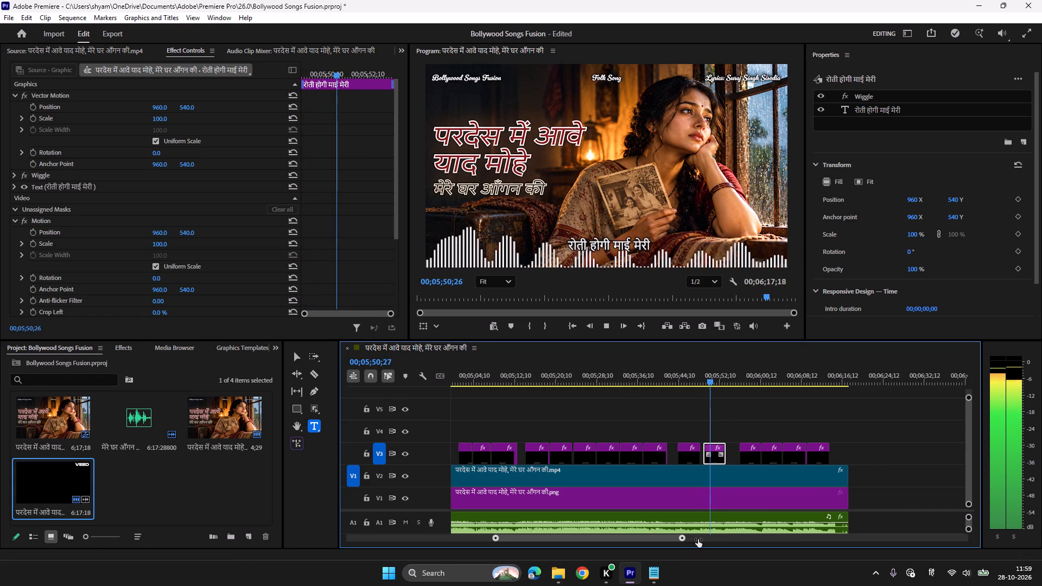
left_click_drag(698, 539, 656, 539)
scroll(646, 501, "down", 9)
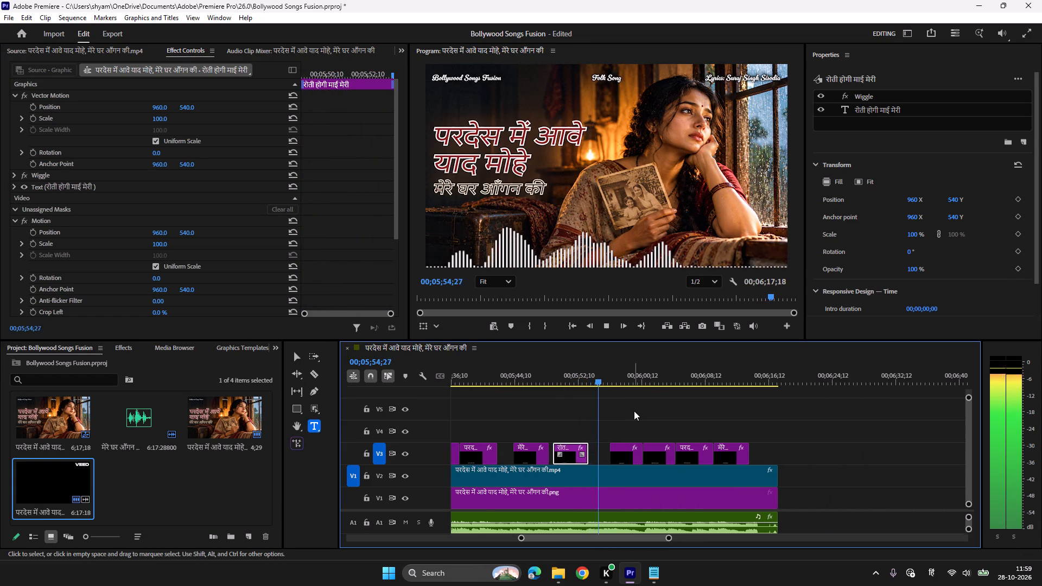
key("space")
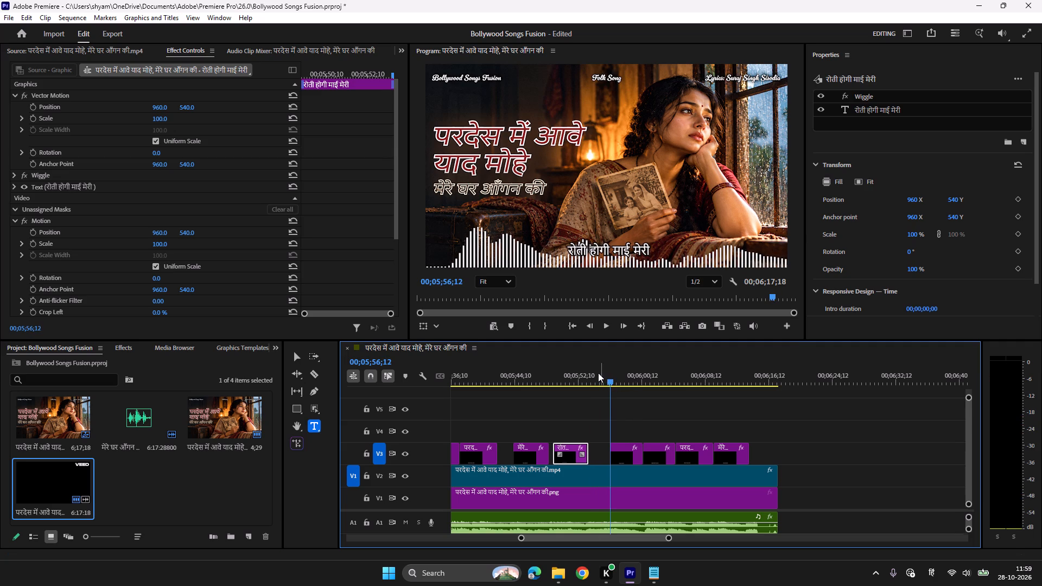
left_click(598, 373)
key("space")
key("space")
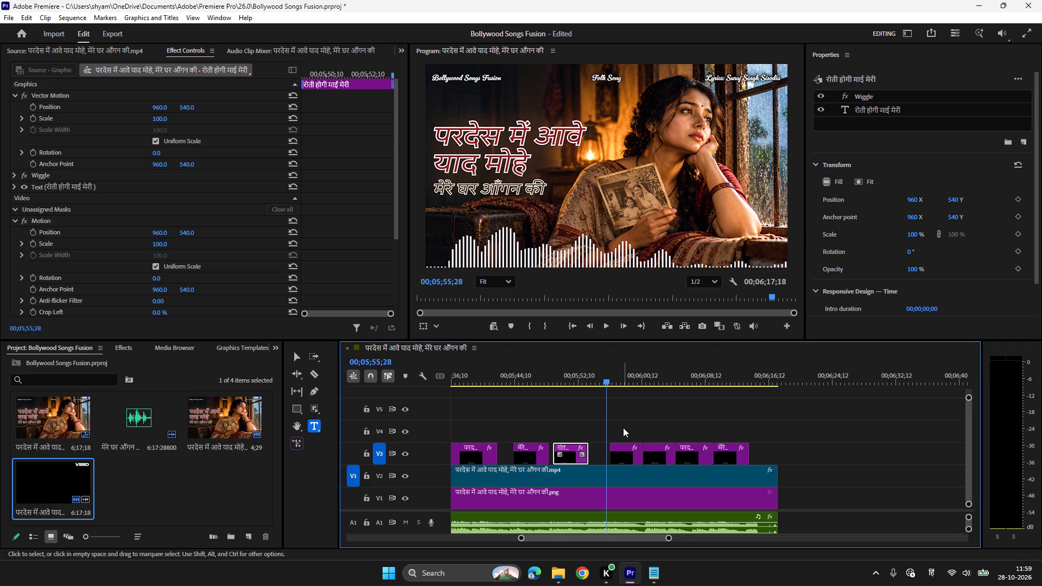
key("space")
key("space")
left_click_drag(622, 427, 725, 452)
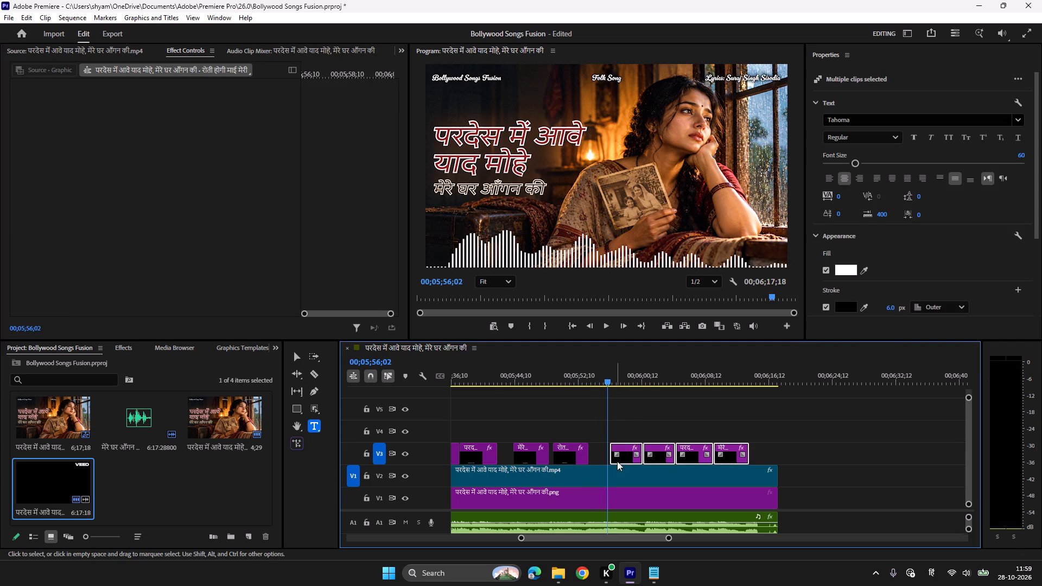
left_click(625, 456)
Play on and shift the last three titles, beginning with "देख के राह मेरे आवन की", to start at 00;06;01;06.
key("space")
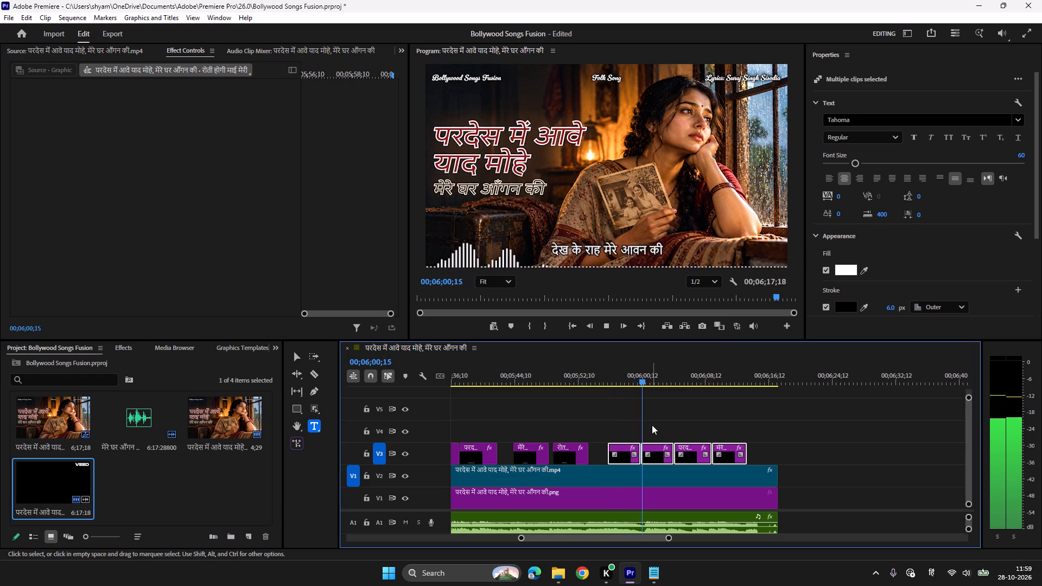
key("space")
left_click(655, 425)
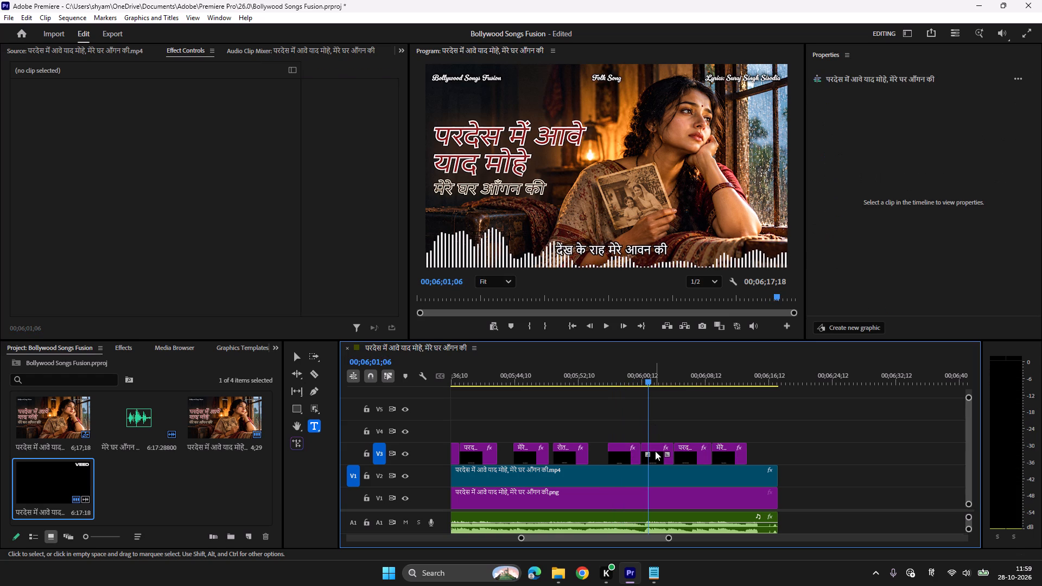
left_click(657, 457)
left_click_drag(660, 427, 719, 454)
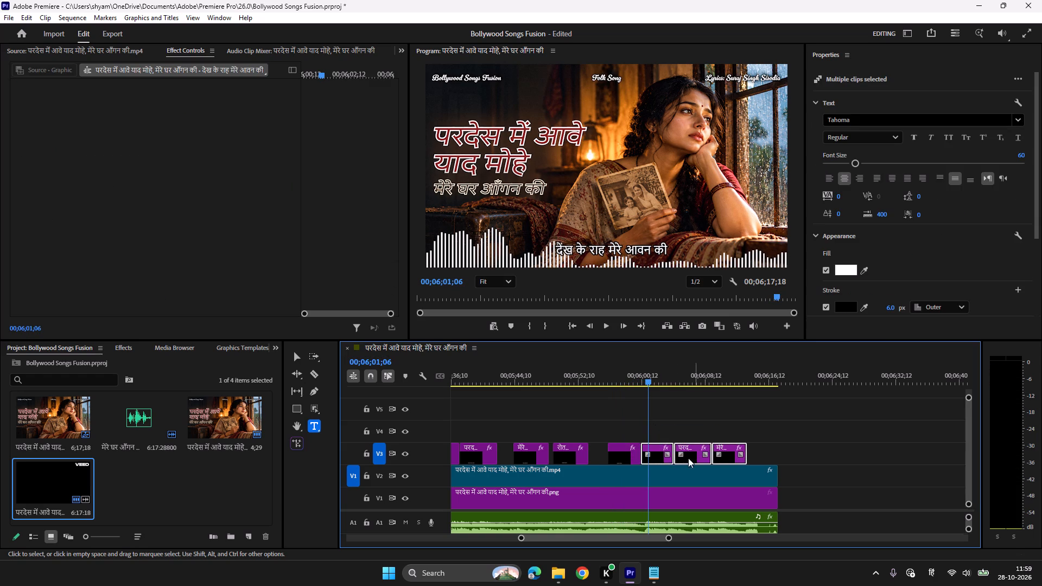
left_click_drag(653, 455, 659, 455)
Play into the next line and shift the last two titles, beginning with "परदेस में आवे याद मोहे", to start at 00;06;06;25.
key("space")
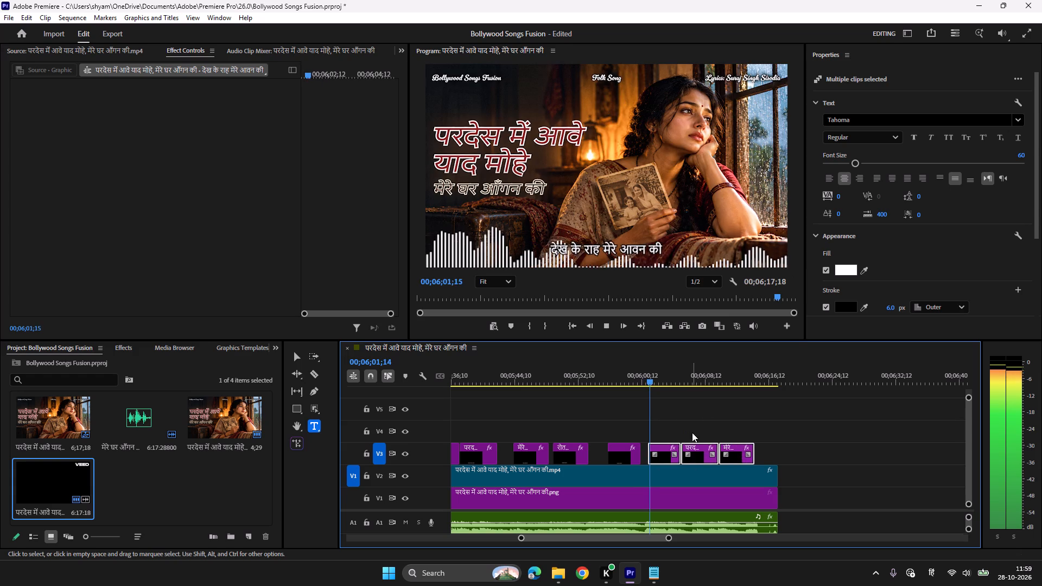
scroll(780, 407, "down", 4)
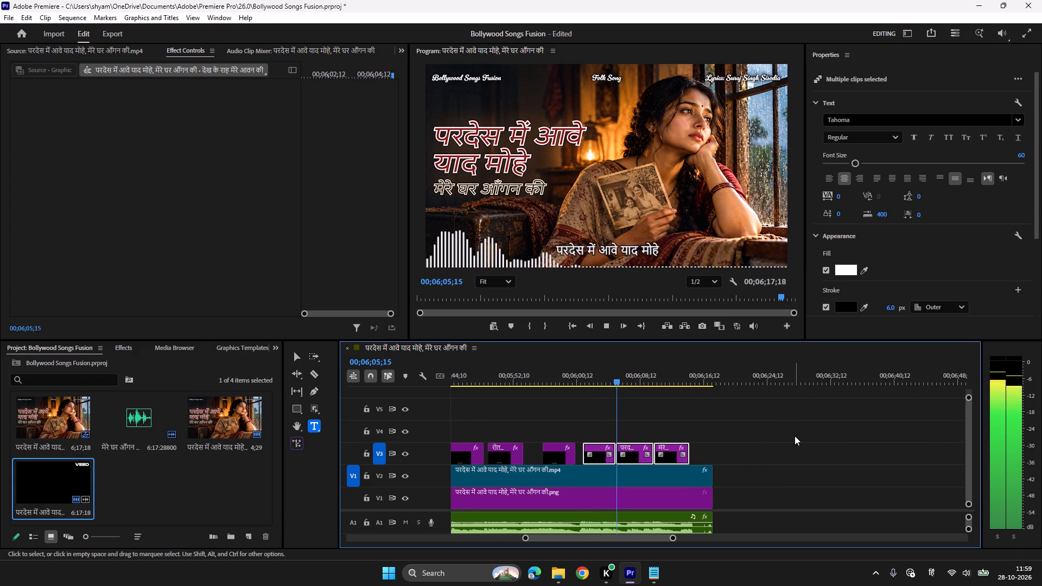
key("space")
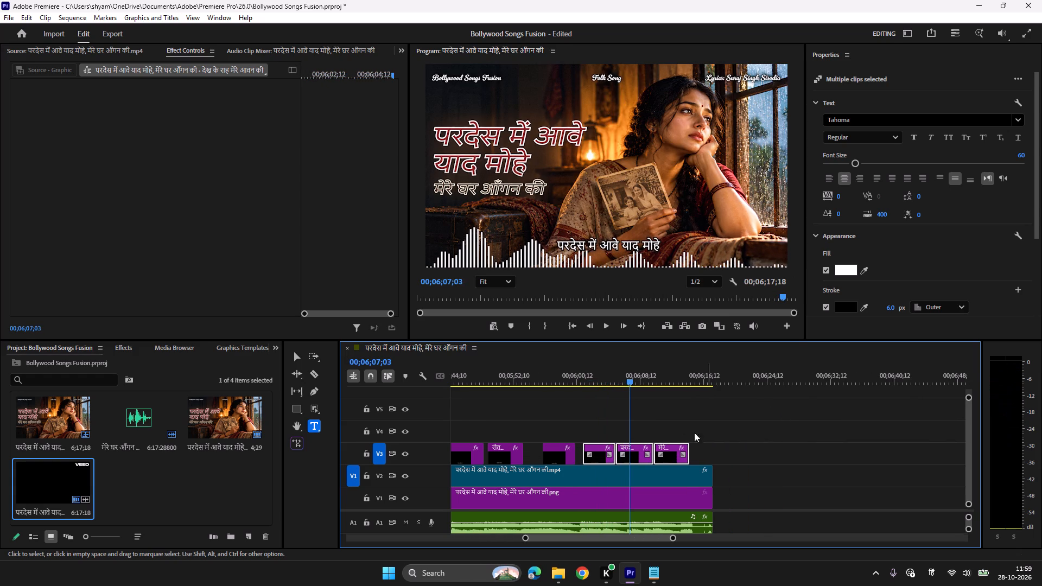
left_click(624, 379)
key("space")
key("space")
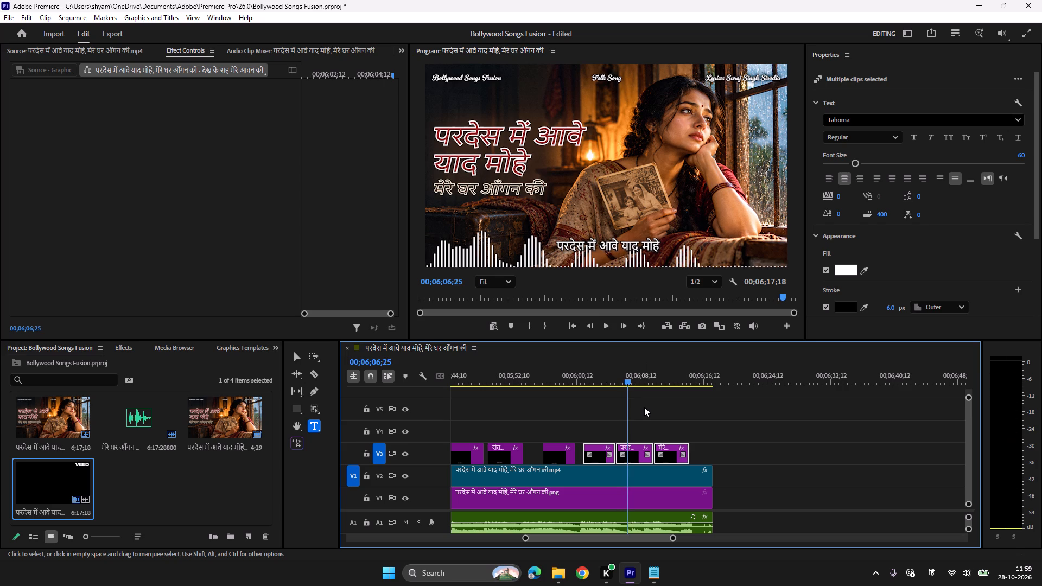
left_click(641, 415)
left_click_drag(632, 421, 670, 452)
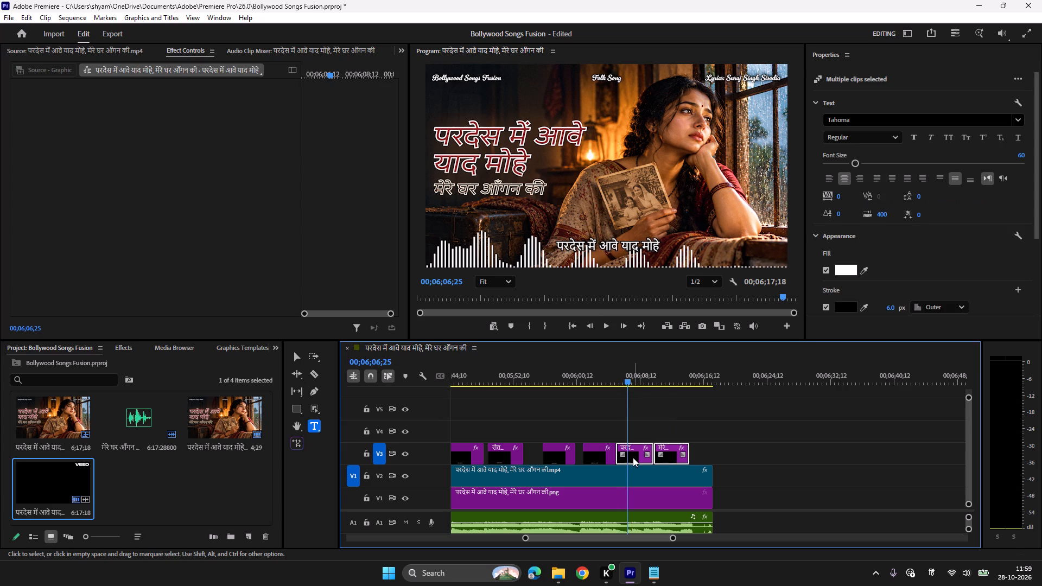
left_click_drag(634, 456, 641, 456)
Play on, move the final "मेरे घर आँगन की" title beyond the song's end, and extend the preceding title to 00;06;12;21.
key("space")
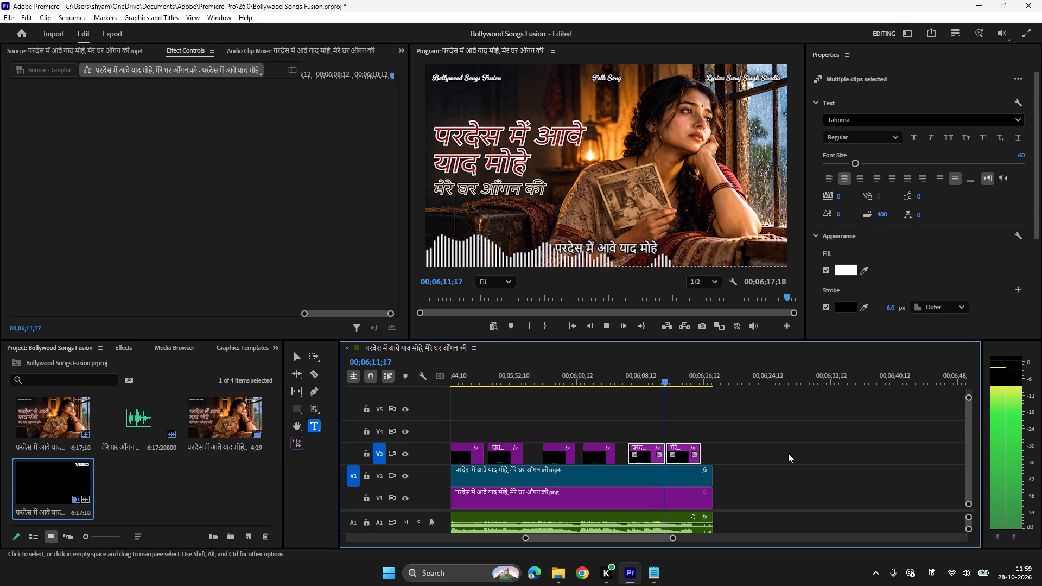
key("space")
left_click(685, 456)
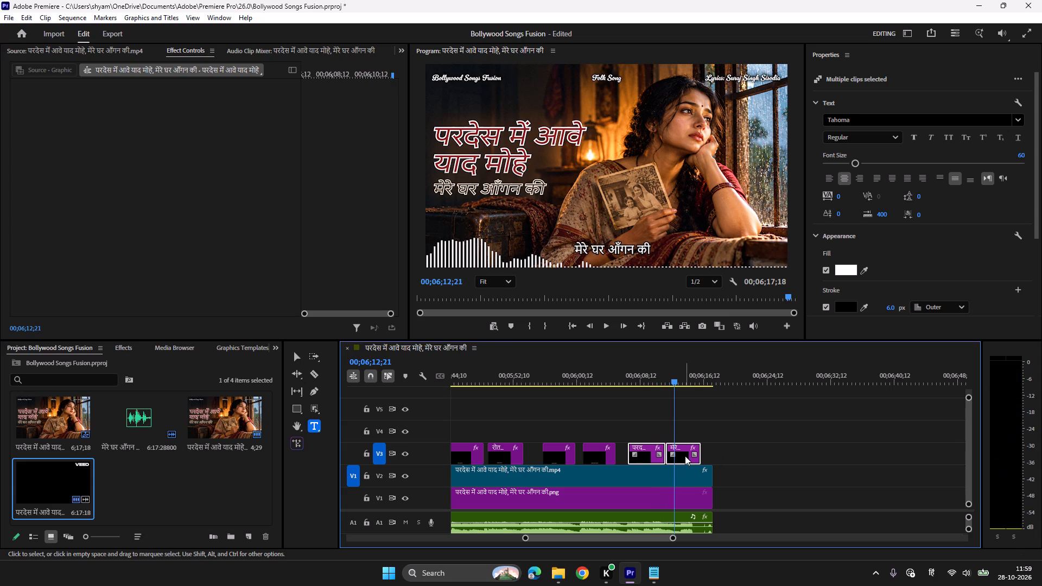
left_click(695, 412)
left_click_drag(685, 451, 774, 456)
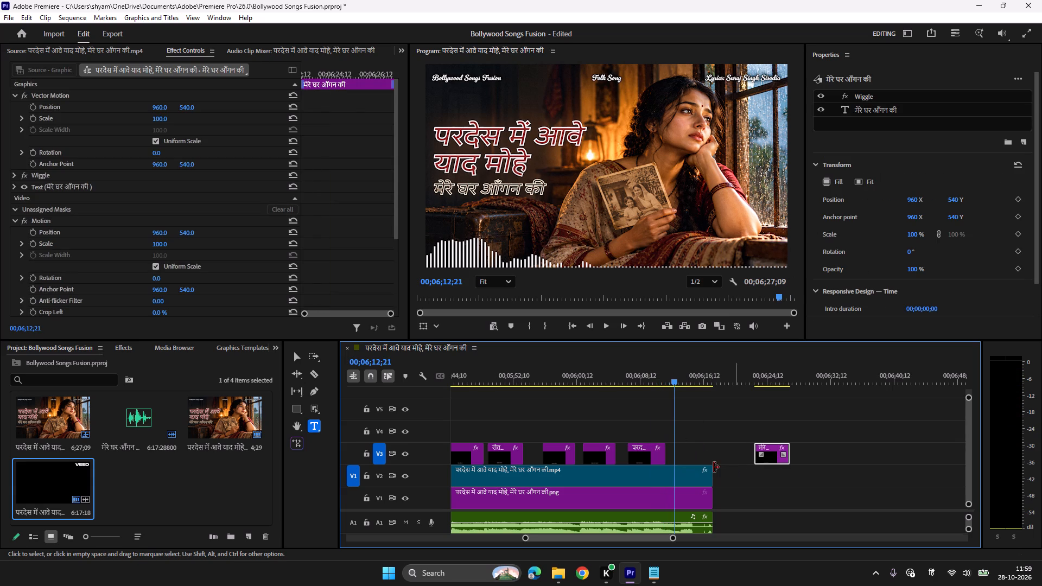
left_click_drag(663, 453, 671, 453)
Play the closing section to the song's end and replay the last title's ending to judge where to cut.
left_click(664, 381)
key("space")
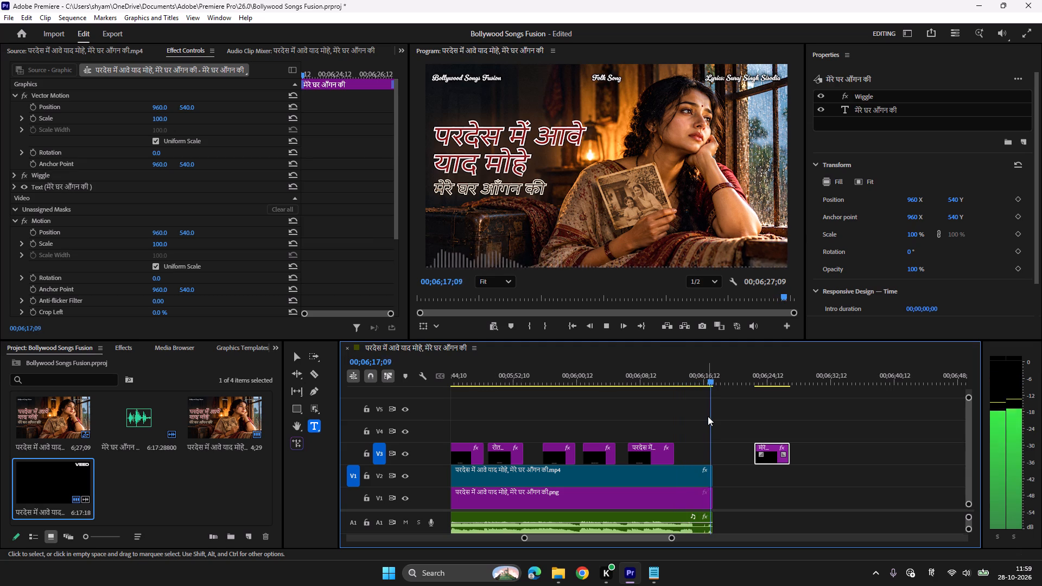
key("space")
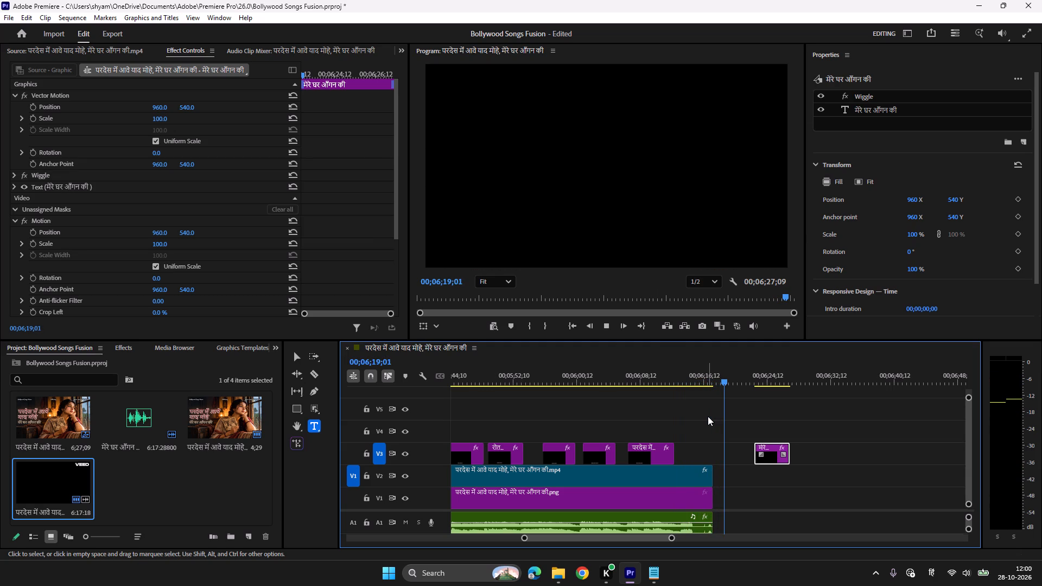
left_click(662, 373)
key("space")
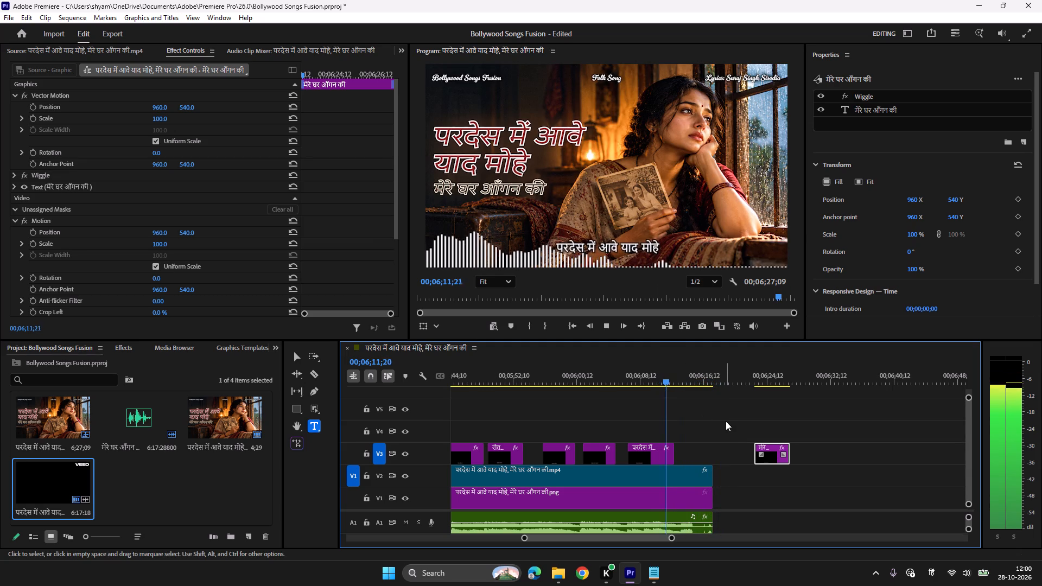
key("space")
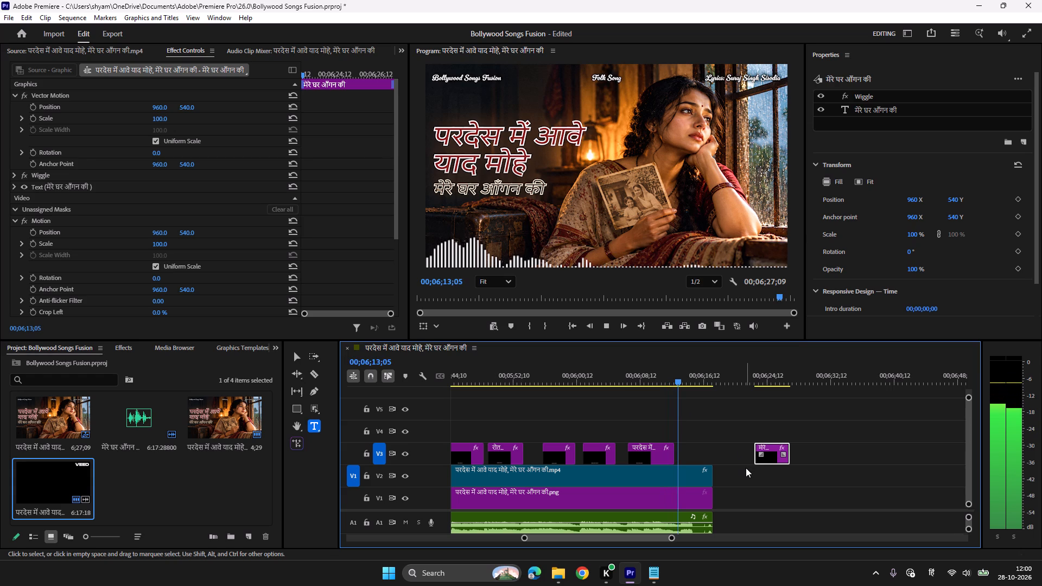
key("space")
key("space")
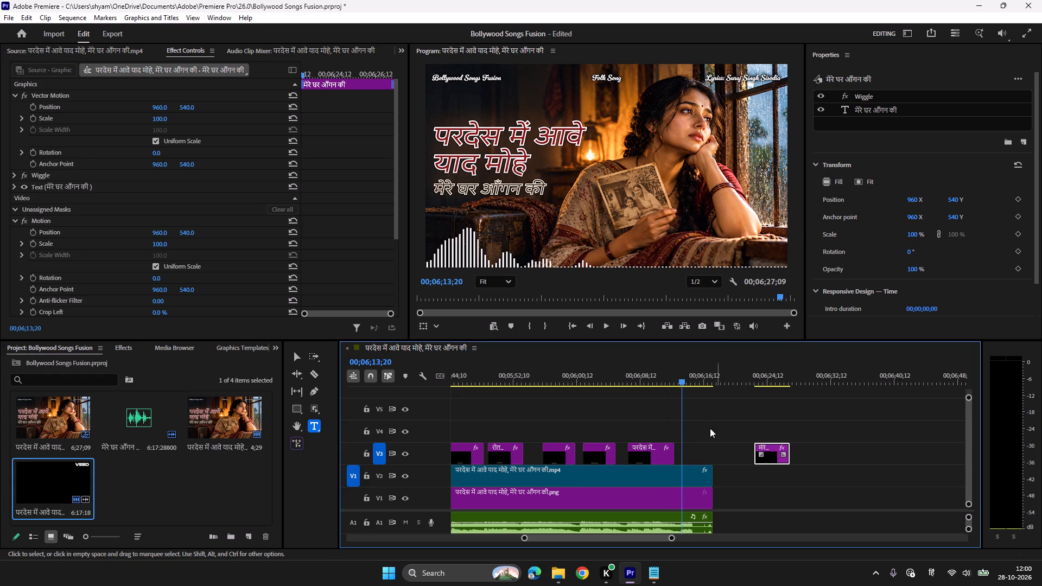
Switch the keyboard layout to English and razor the V2, V1 and A1 clips at 00;06;13;10.
left_click(678, 382)
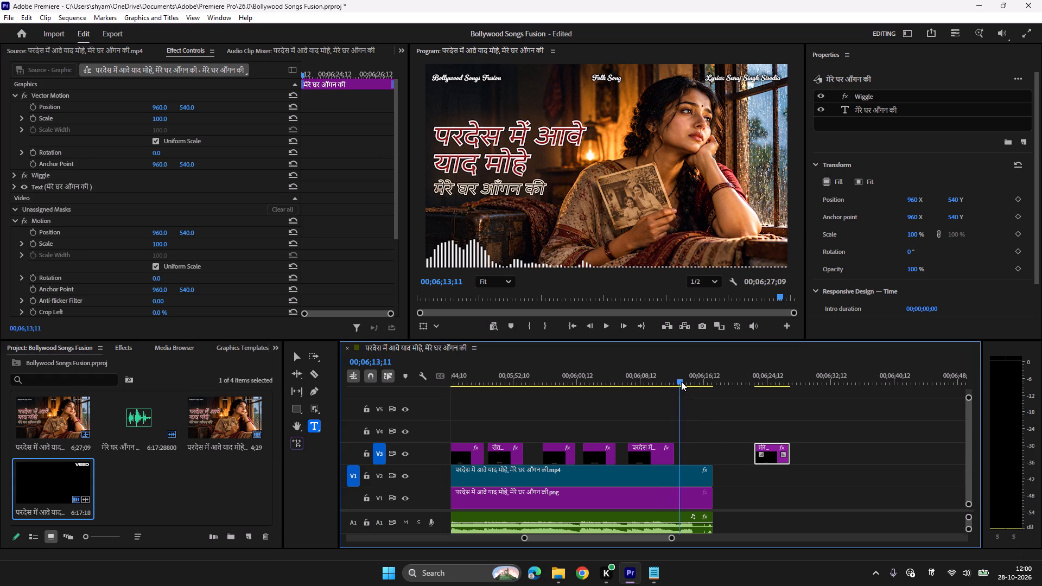
key("Left")
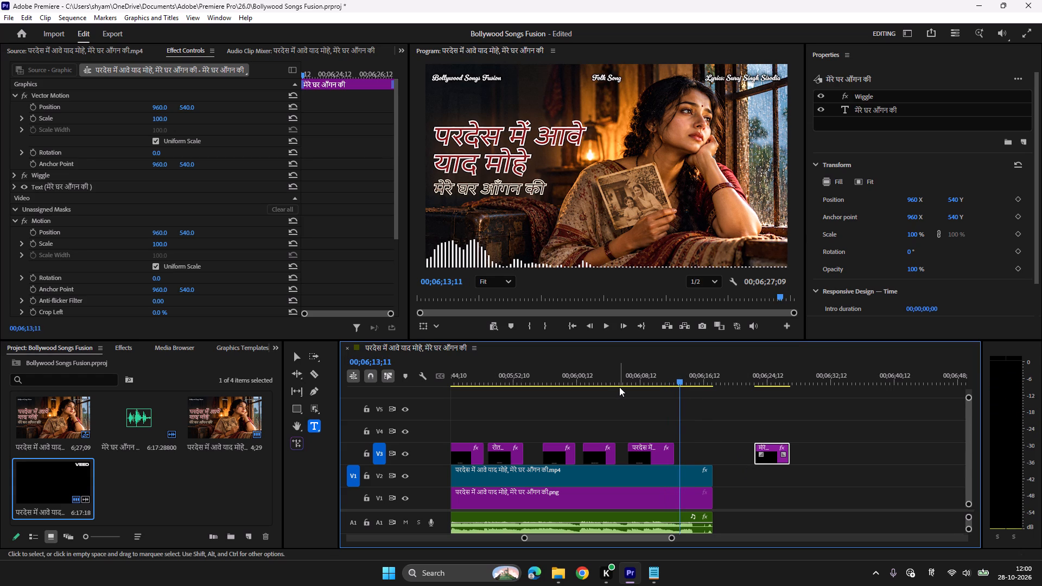
key("c")
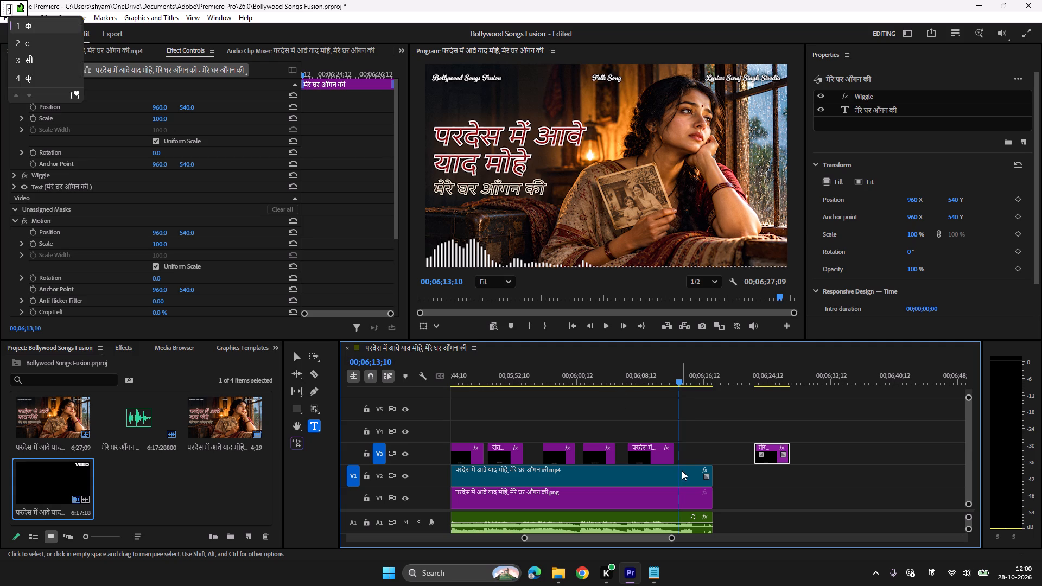
left_click(931, 572)
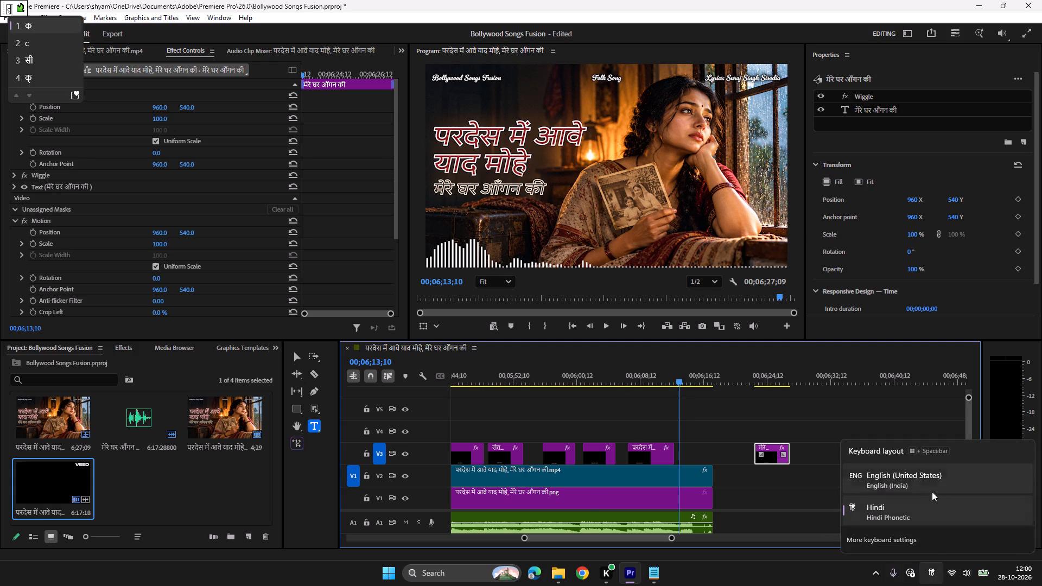
left_click(932, 487)
key("c")
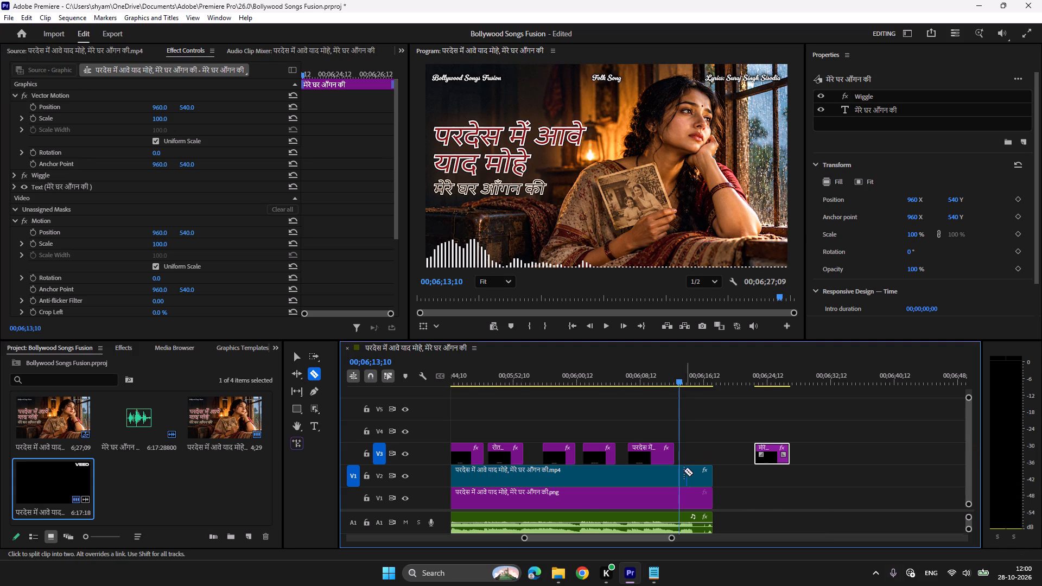
left_click(679, 473)
left_click(680, 495)
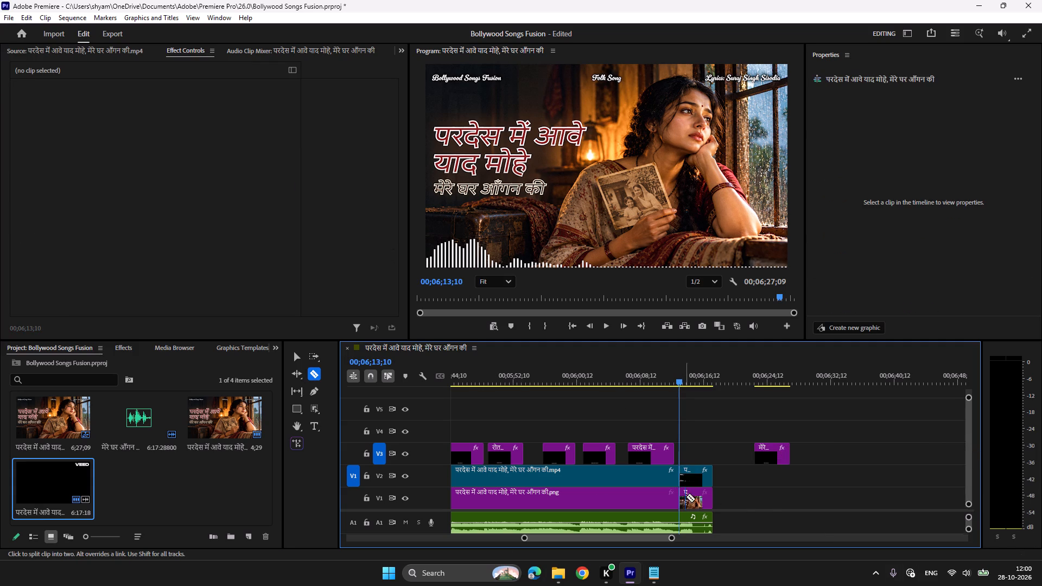
left_click(682, 521)
Delete the V2, V1 and A1 pieces after the cut and the spare "मेरे घर आँगन की" title.
key("v")
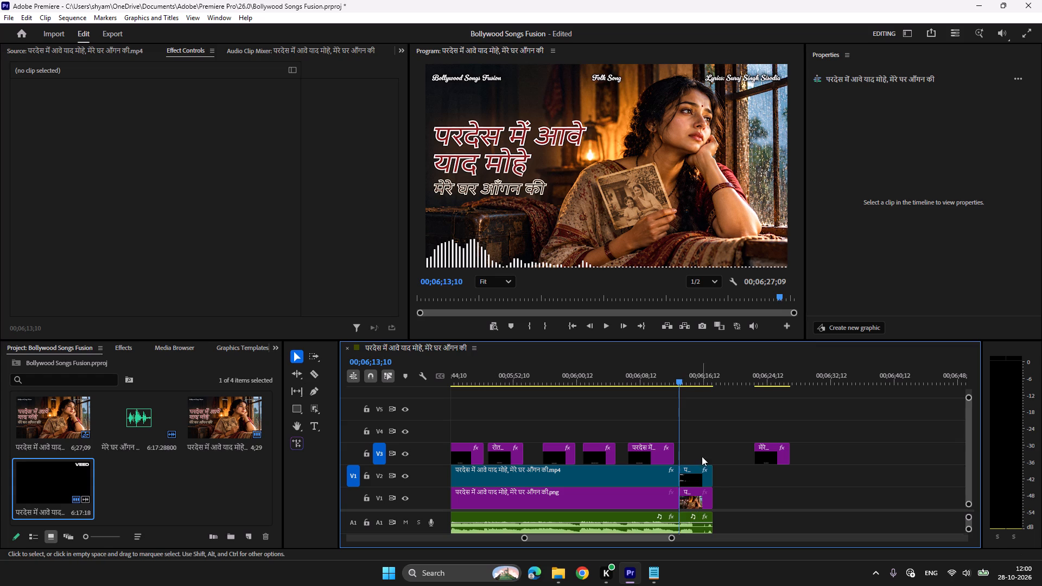
left_click_drag(700, 450, 703, 516)
key("Delete")
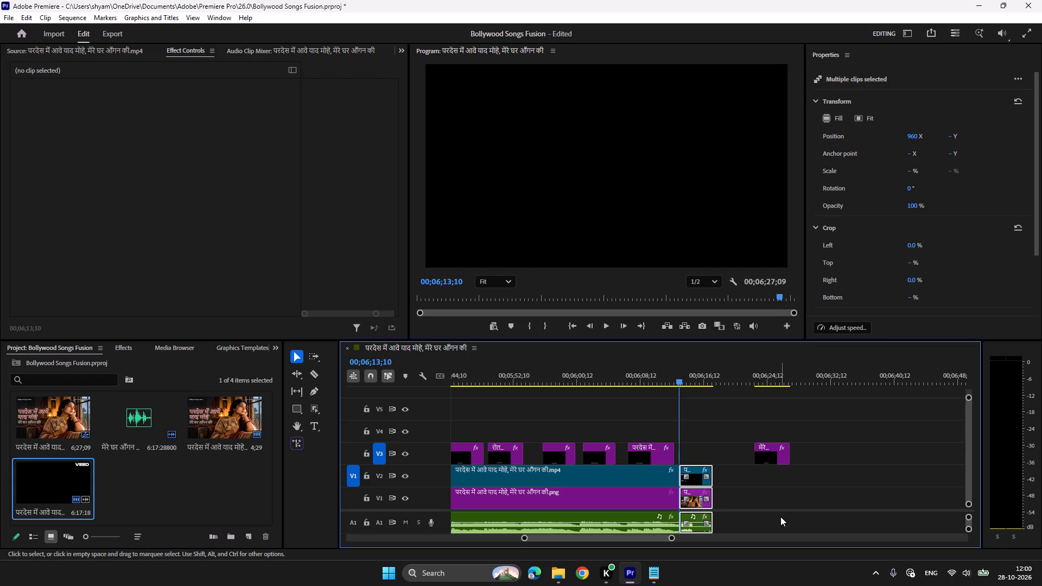
left_click(778, 461)
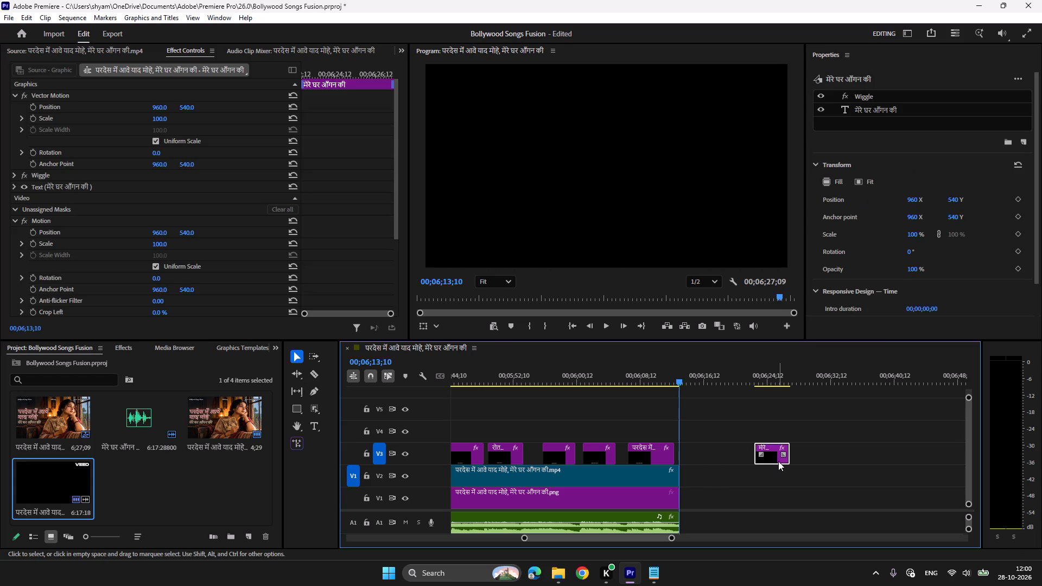
Apply the Cross Dissolve video transition to the ends of the V2 video and V1 image clips.
left_click(128, 347)
scroll(40, 493, "down", 13)
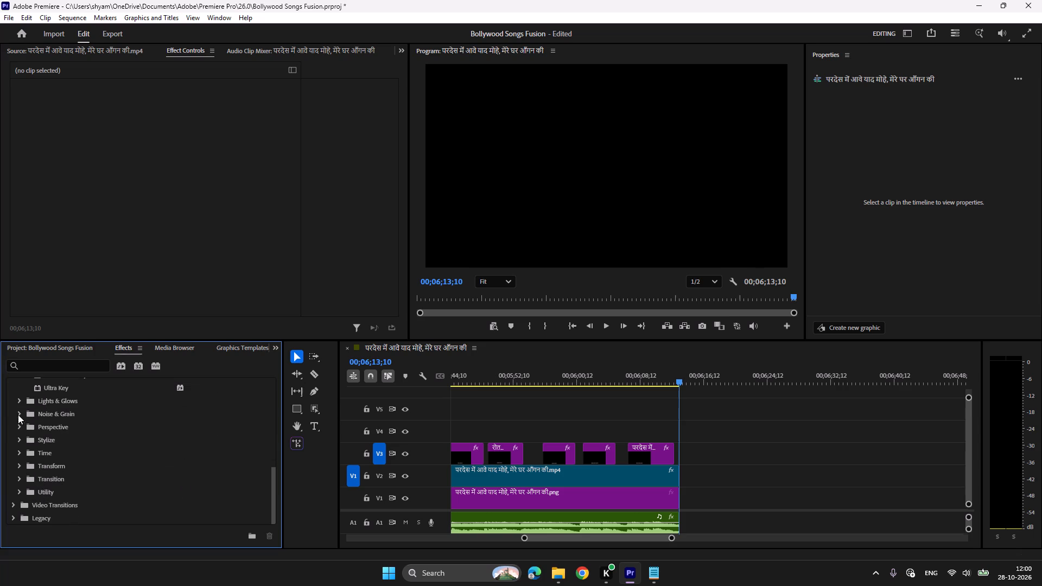
left_click(13, 504)
scroll(72, 498, "down", 6)
left_click(21, 466)
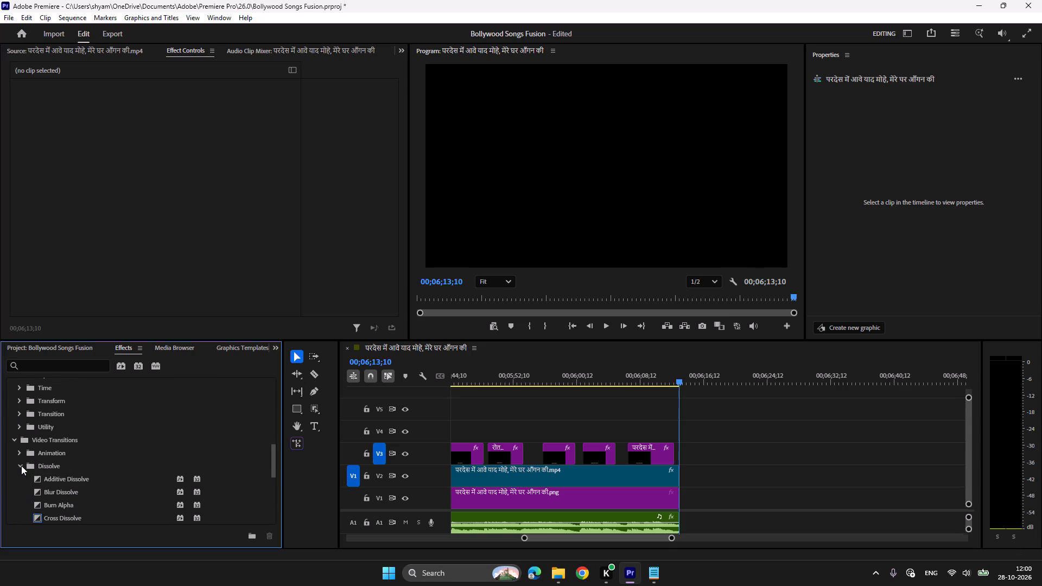
scroll(60, 481, "down", 4)
left_click_drag(60, 474, 665, 487)
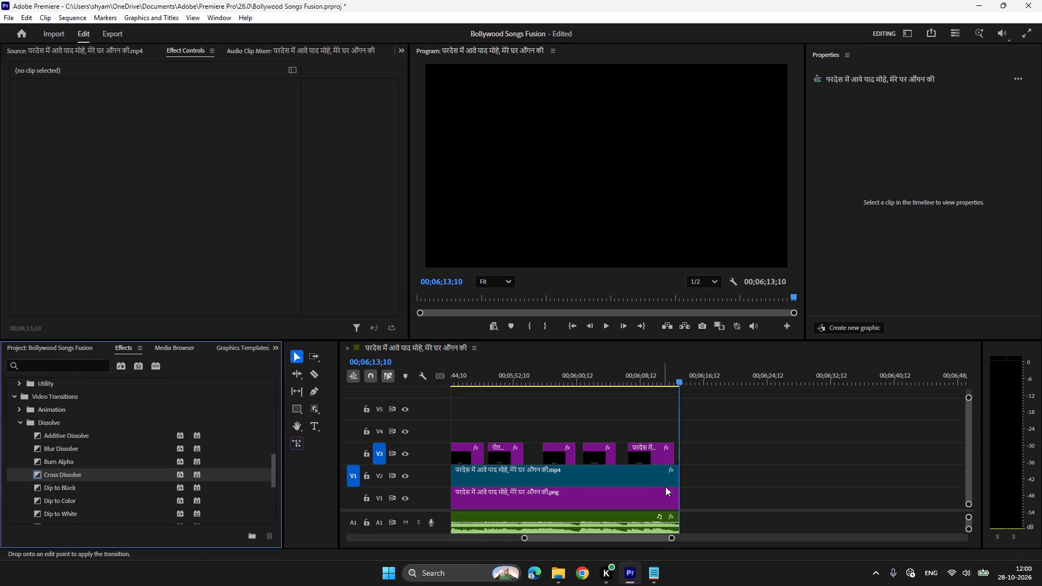
left_click_drag(665, 487, 674, 483)
left_click_drag(58, 475, 628, 490)
left_click_drag(628, 490, 674, 496)
scroll(97, 471, "down", 10)
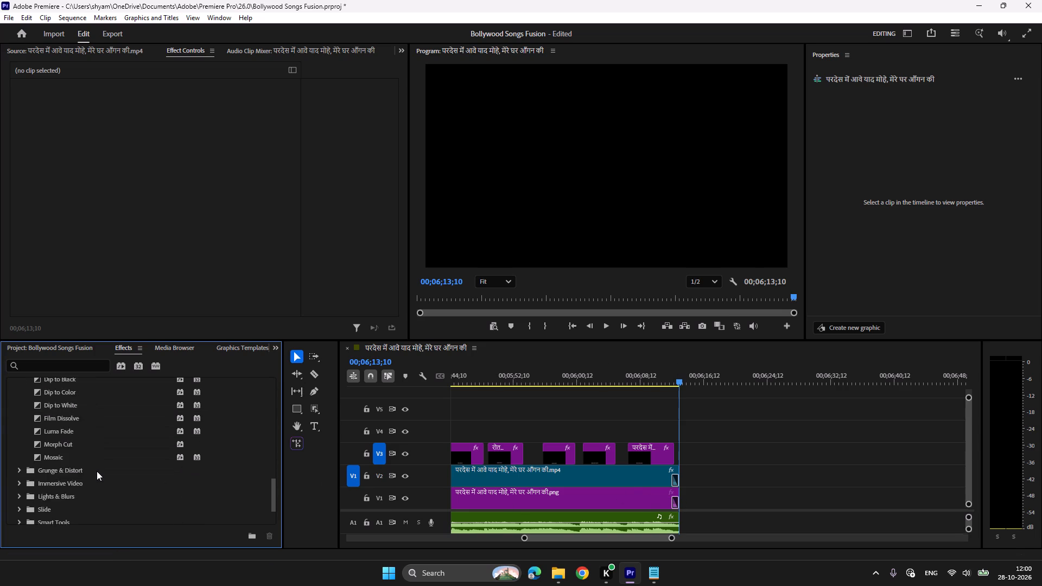
Apply the Exponential Fade audio transition to the end of the A1 song clip.
scroll(97, 471, "up", 8)
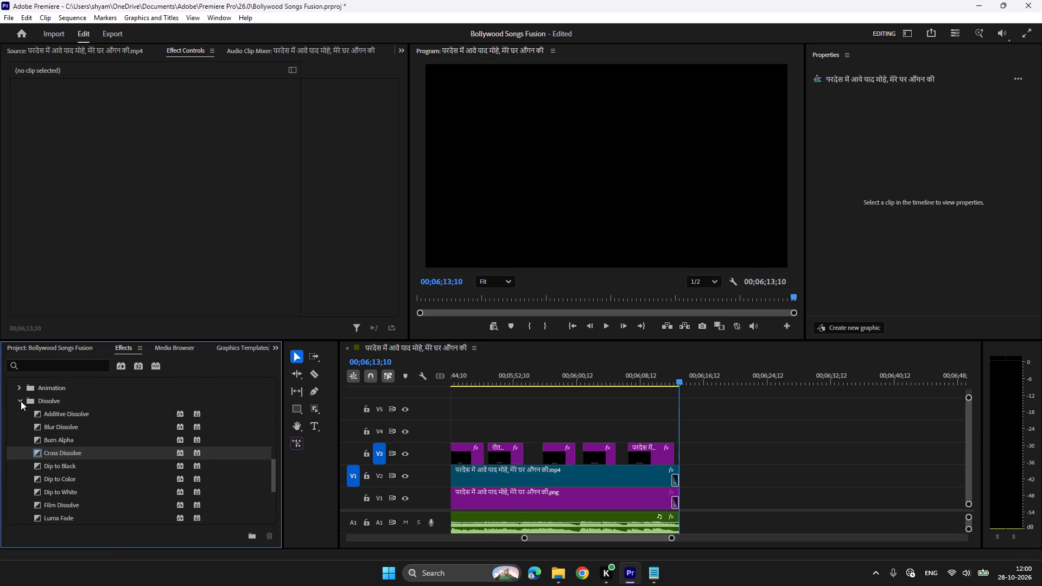
left_click(20, 403)
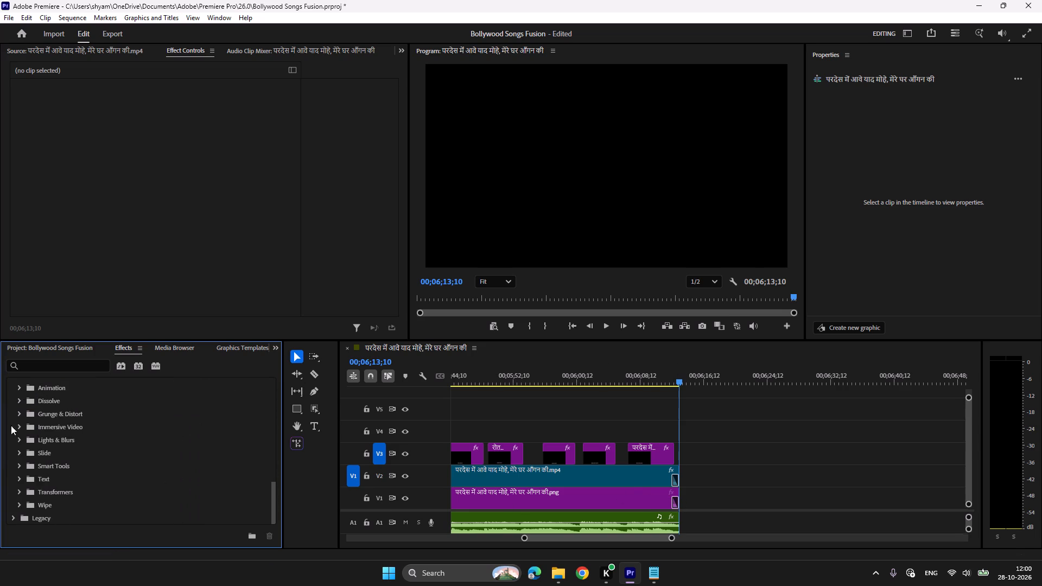
scroll(84, 438, "up", 20)
scroll(84, 438, "up", 9)
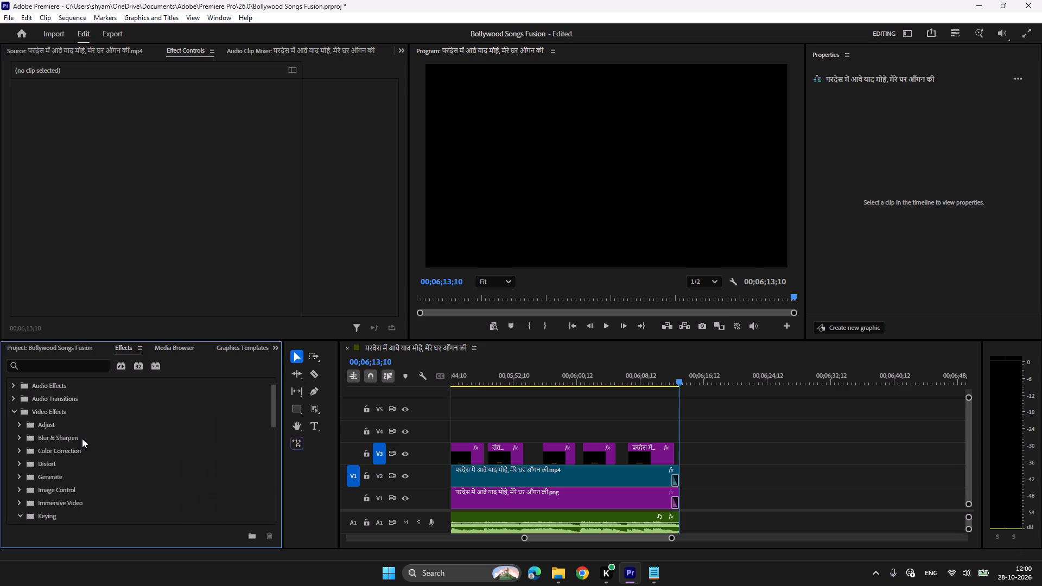
scroll(82, 438, "up", 8)
scroll(95, 440, "down", 5)
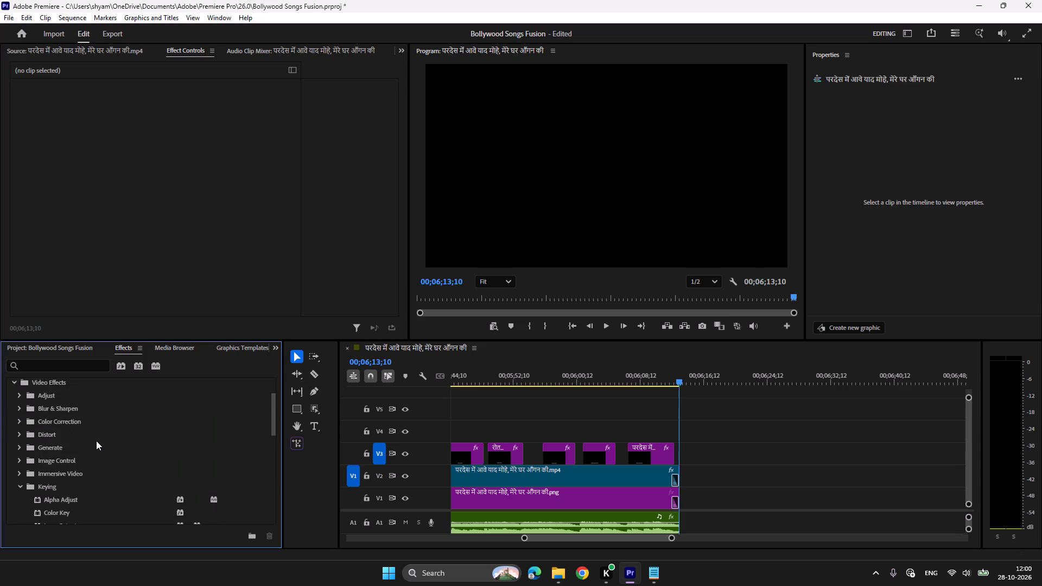
scroll(96, 441, "up", 16)
left_click(12, 418)
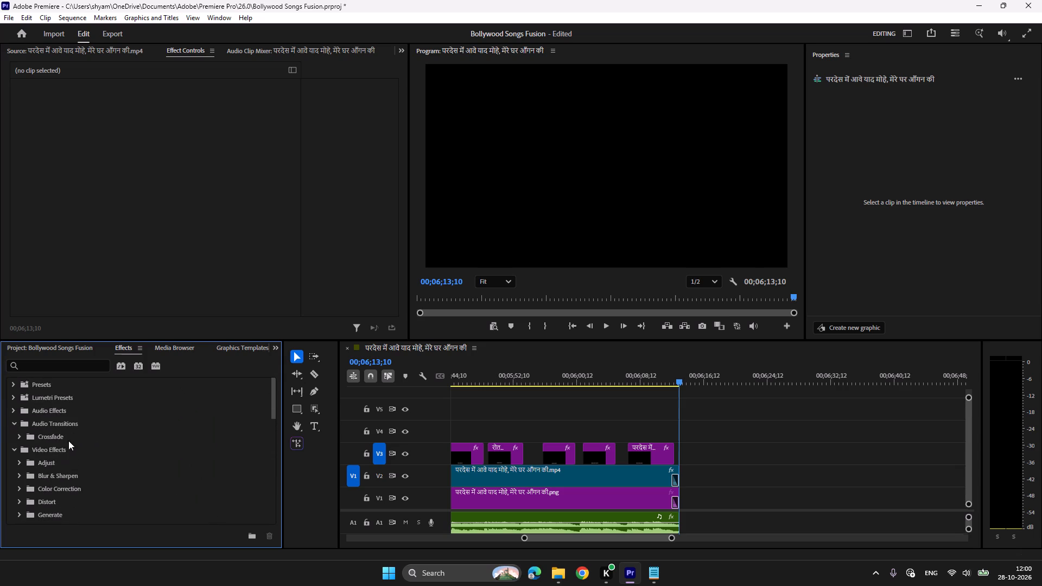
left_click(17, 436)
left_click_drag(67, 475, 567, 519)
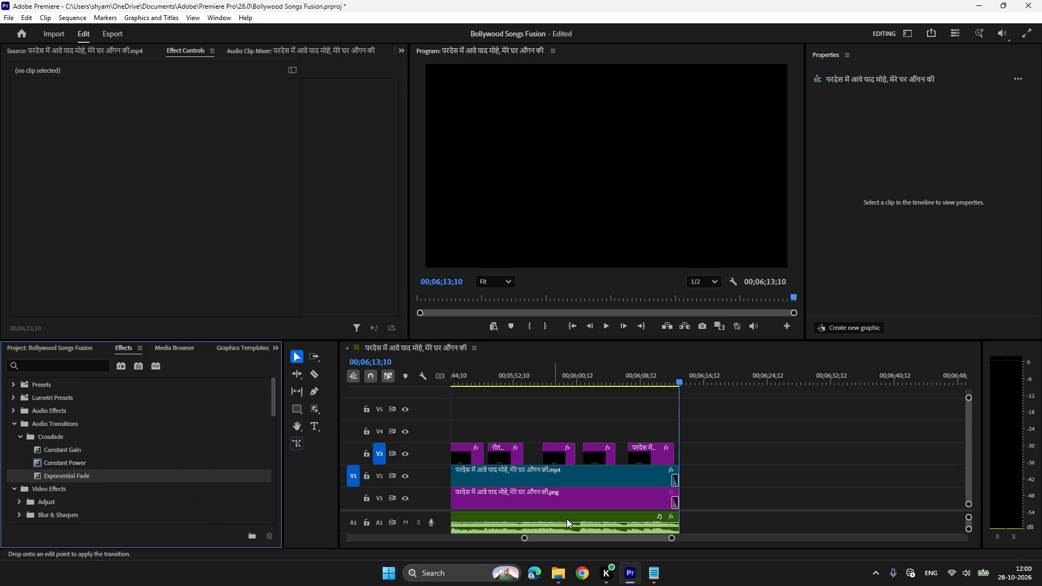
left_click_drag(567, 519, 675, 524)
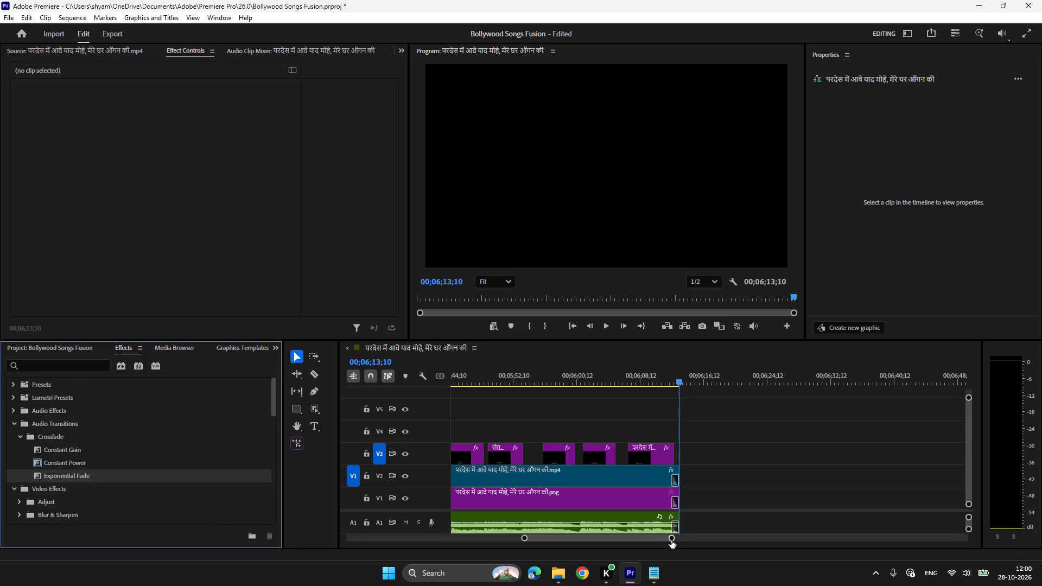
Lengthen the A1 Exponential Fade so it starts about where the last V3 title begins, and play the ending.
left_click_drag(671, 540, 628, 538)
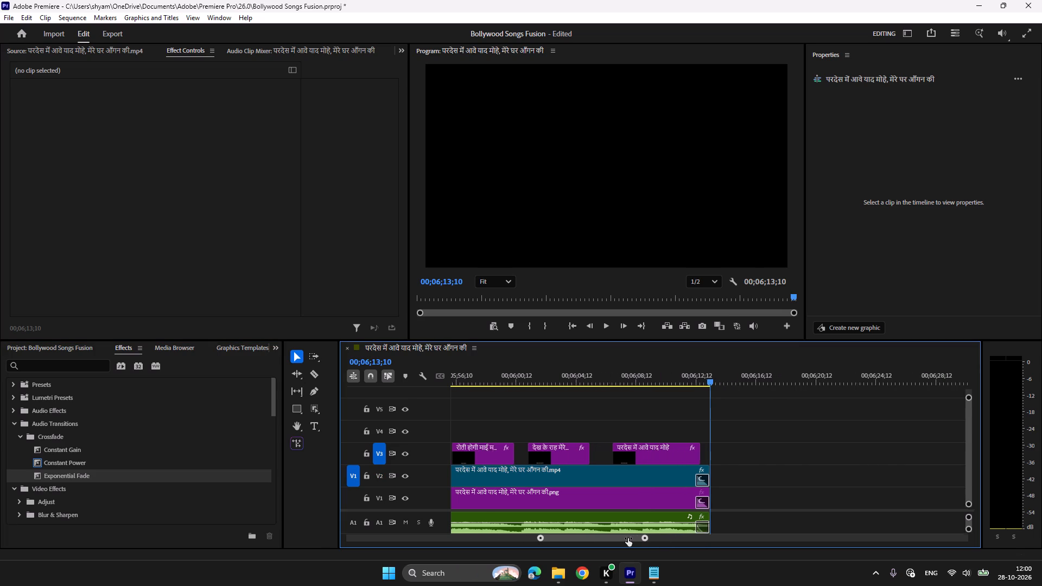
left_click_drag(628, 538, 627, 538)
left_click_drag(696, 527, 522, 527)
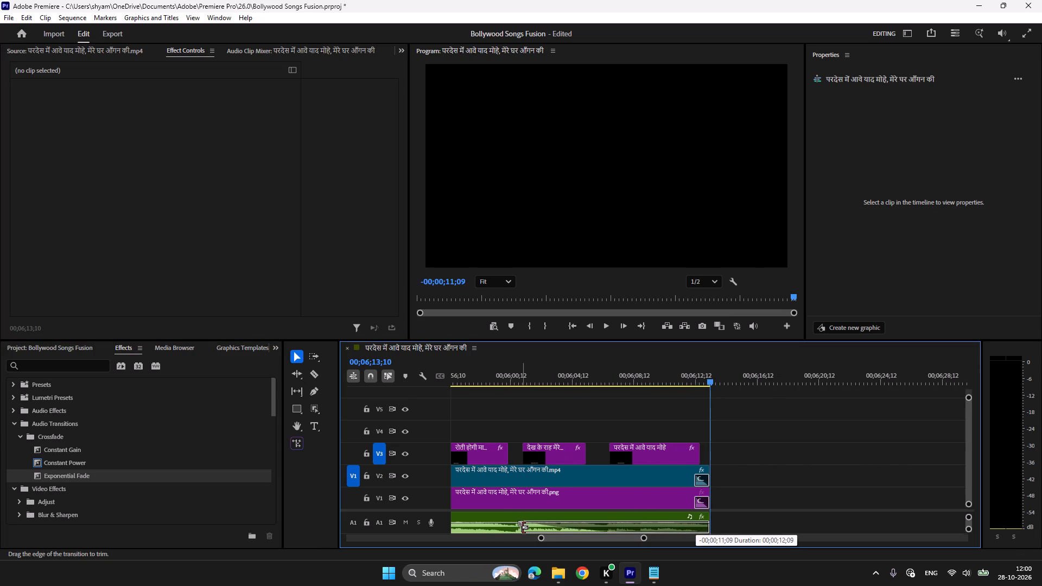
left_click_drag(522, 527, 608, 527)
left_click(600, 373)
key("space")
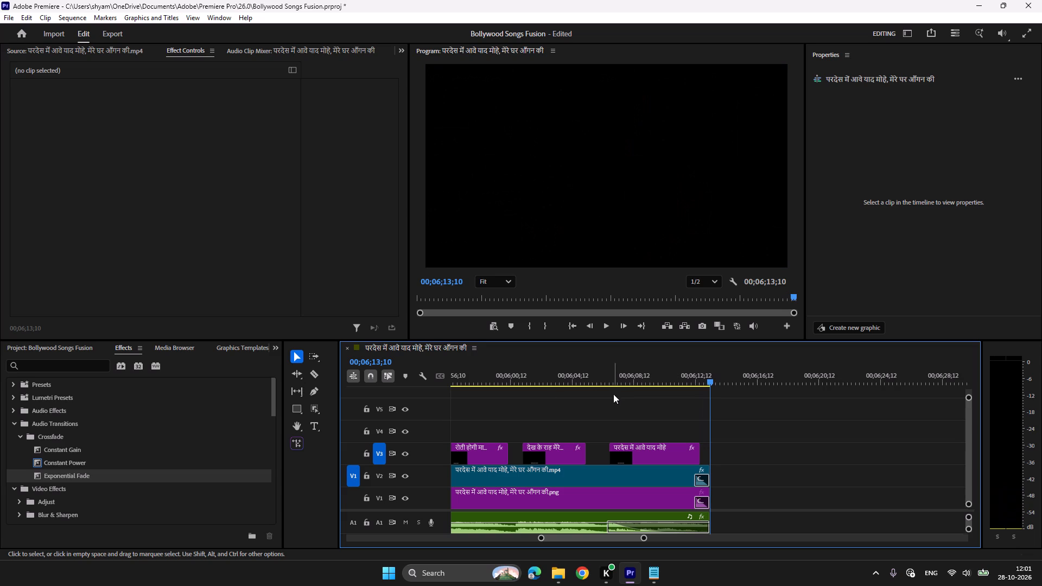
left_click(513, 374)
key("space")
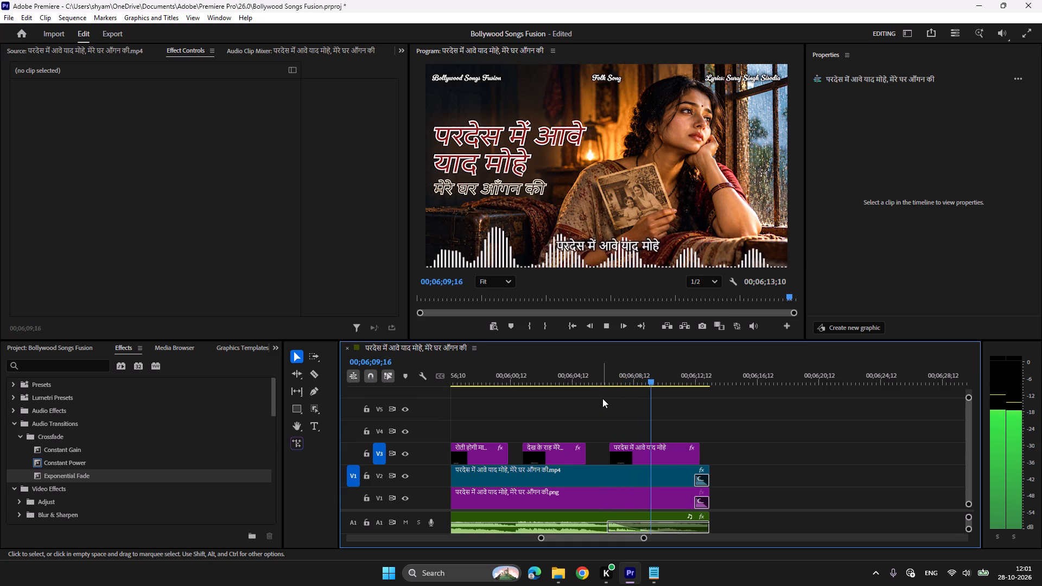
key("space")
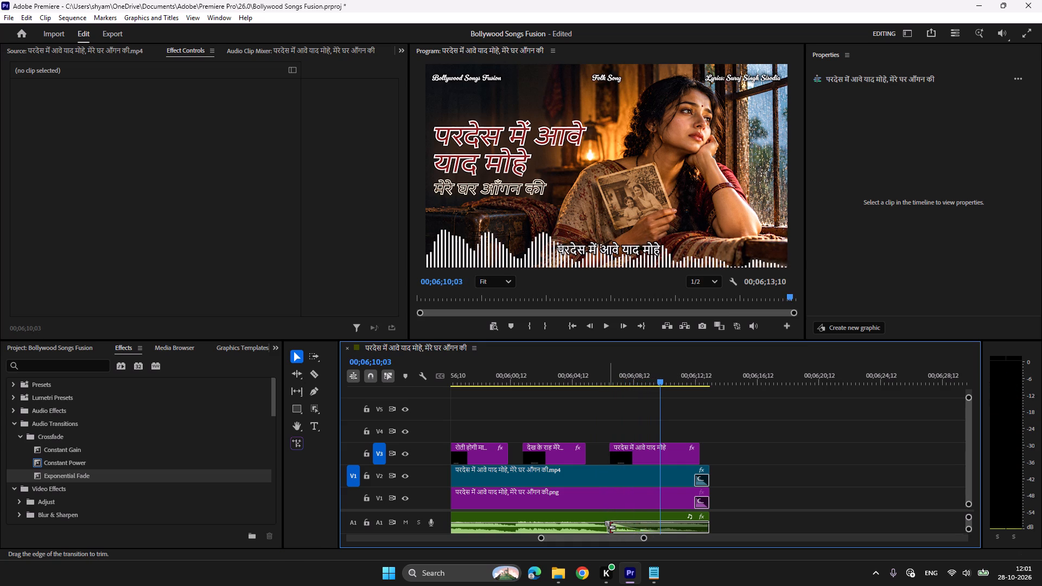
Lengthen the A1 Exponential Fade so it starts at about 00;06;01, near the beginning of the "देख के राह मेरे" title, and replay the ending.
left_click_drag(609, 527, 520, 527)
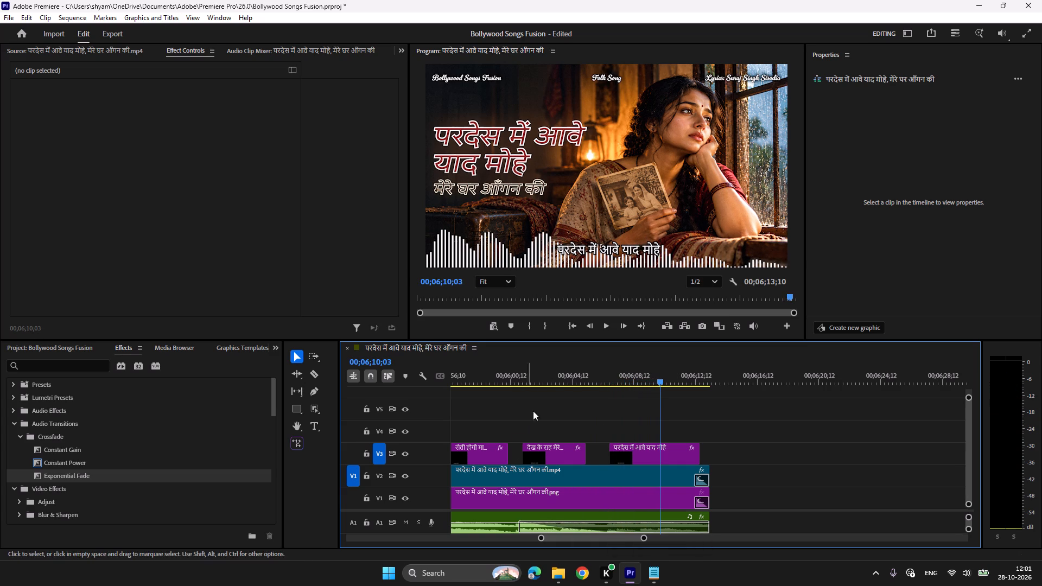
left_click(515, 376)
key("space")
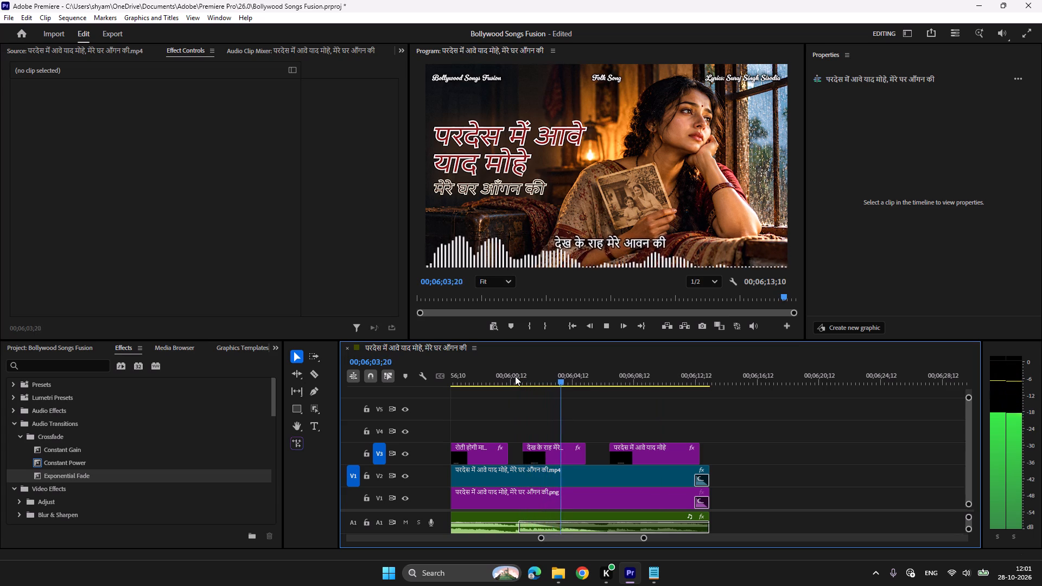
scroll(806, 522, "down", 4)
scroll(791, 525, "up", 3)
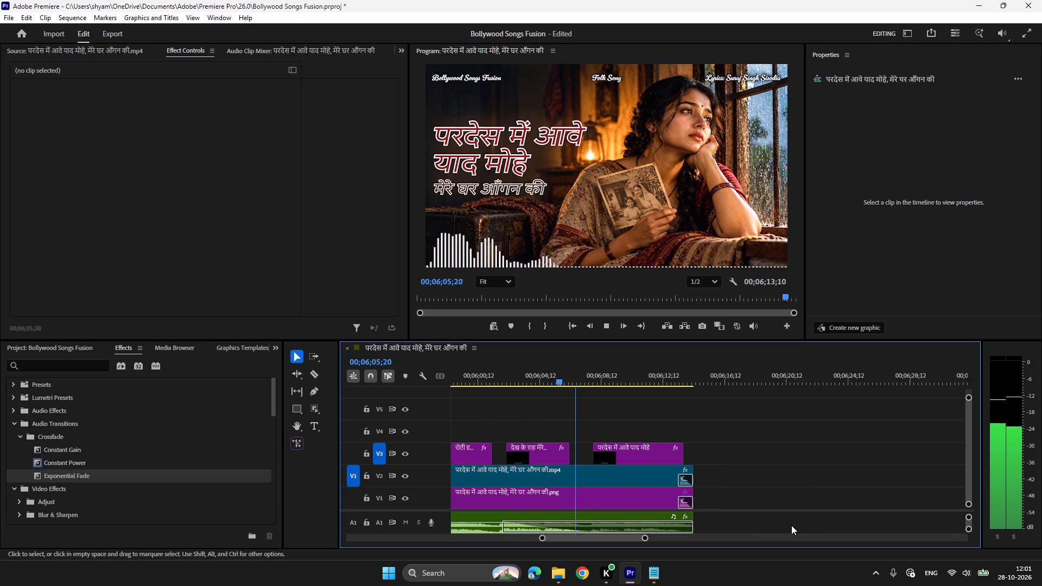
scroll(791, 525, "up", 1)
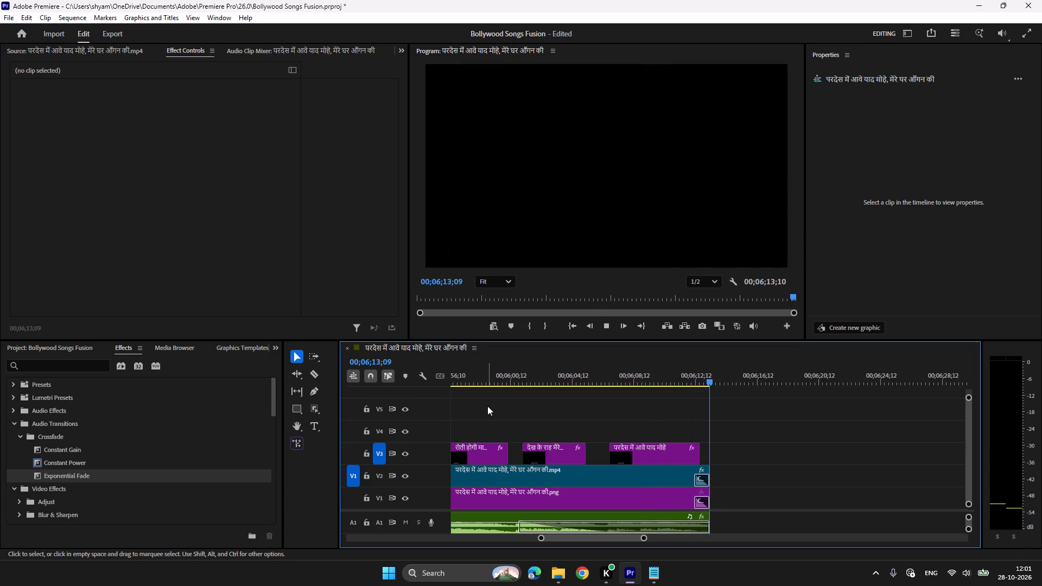
Apply the Cross Dissolve video transition to the end of the last V3 title, "परदेस में आवे याद मोहे", and preview it.
scroll(68, 473, "down", 14)
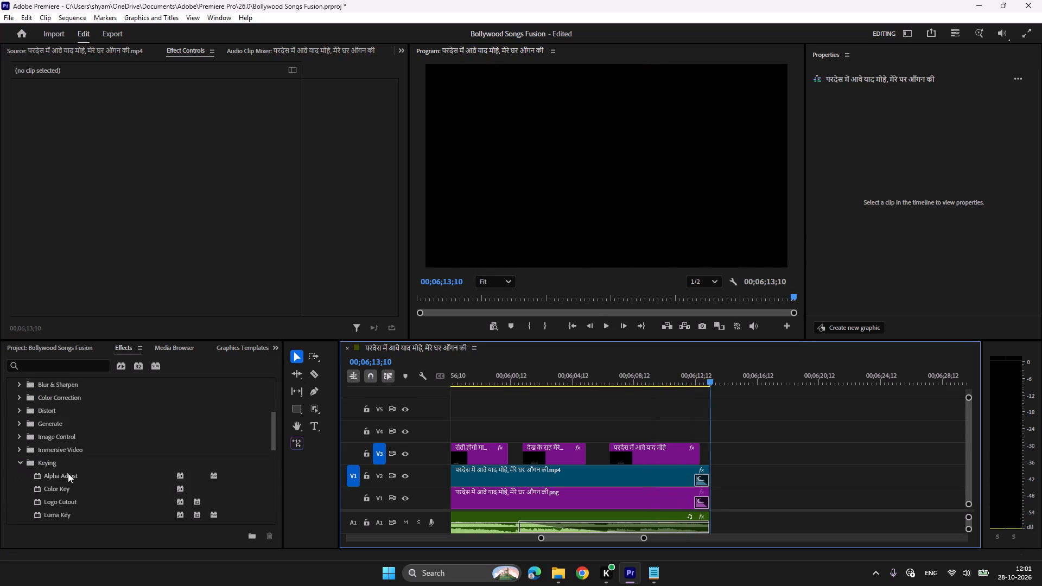
scroll(68, 473, "down", 11)
scroll(68, 473, "down", 12)
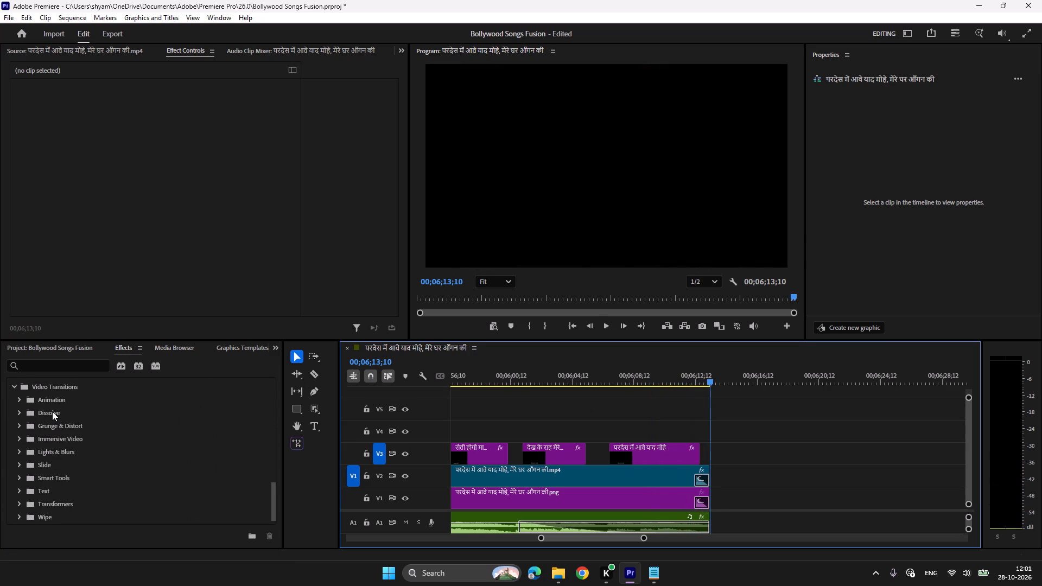
left_click_drag(52, 411, 696, 460)
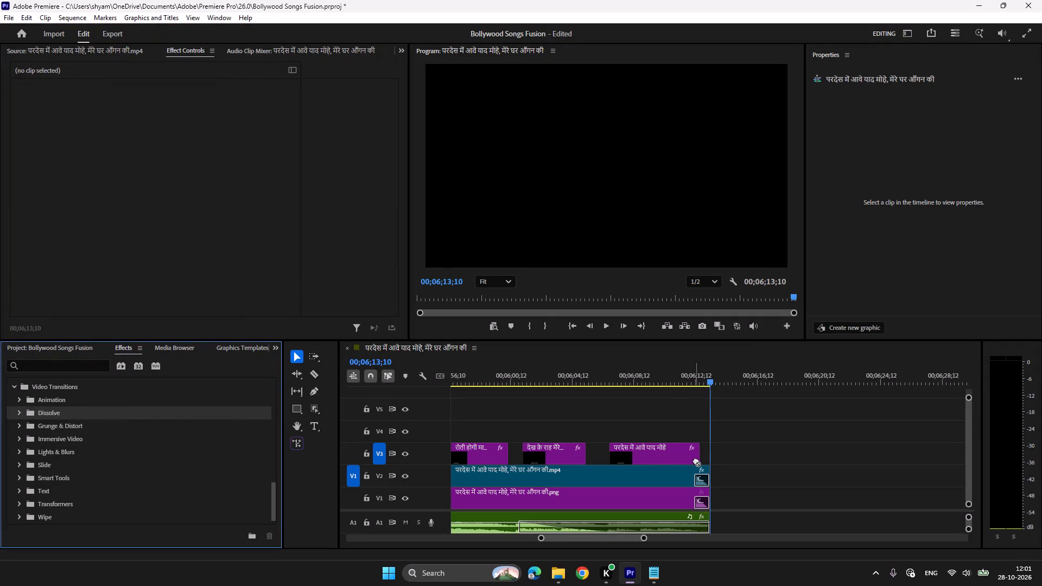
left_click_drag(696, 460, 695, 456)
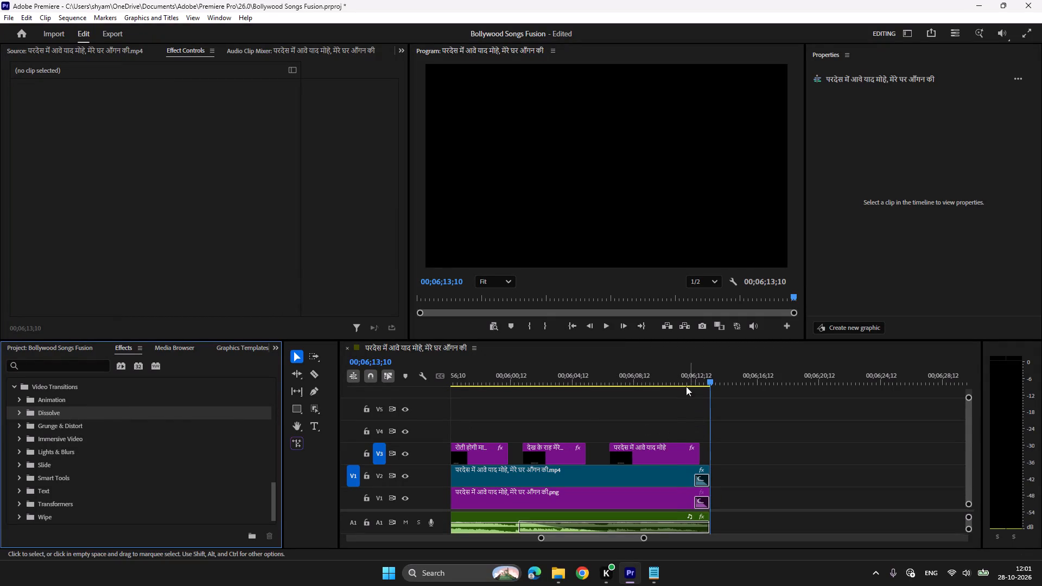
left_click(677, 374)
left_click(16, 411)
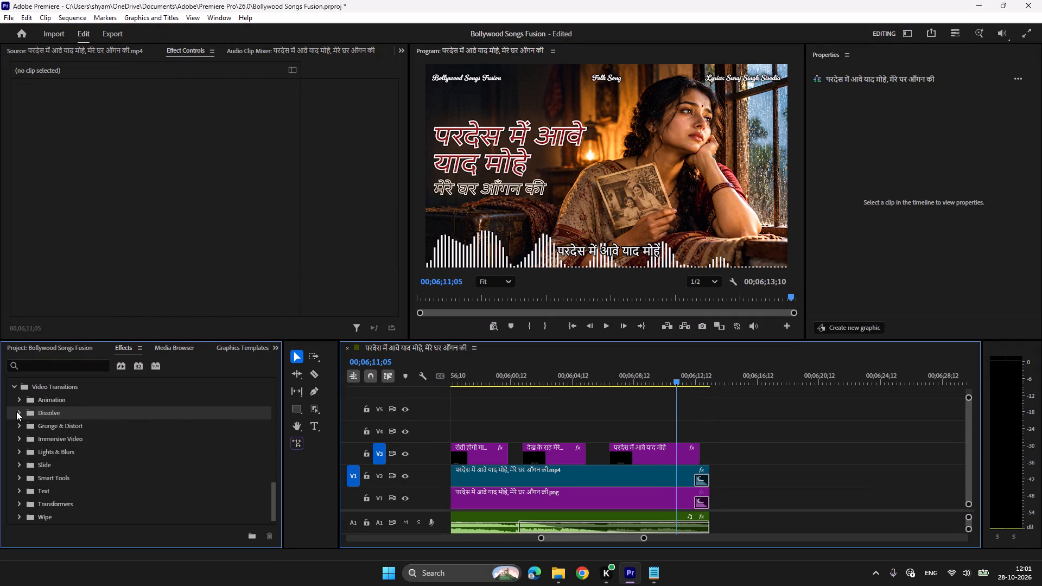
left_click_drag(126, 464, 674, 465)
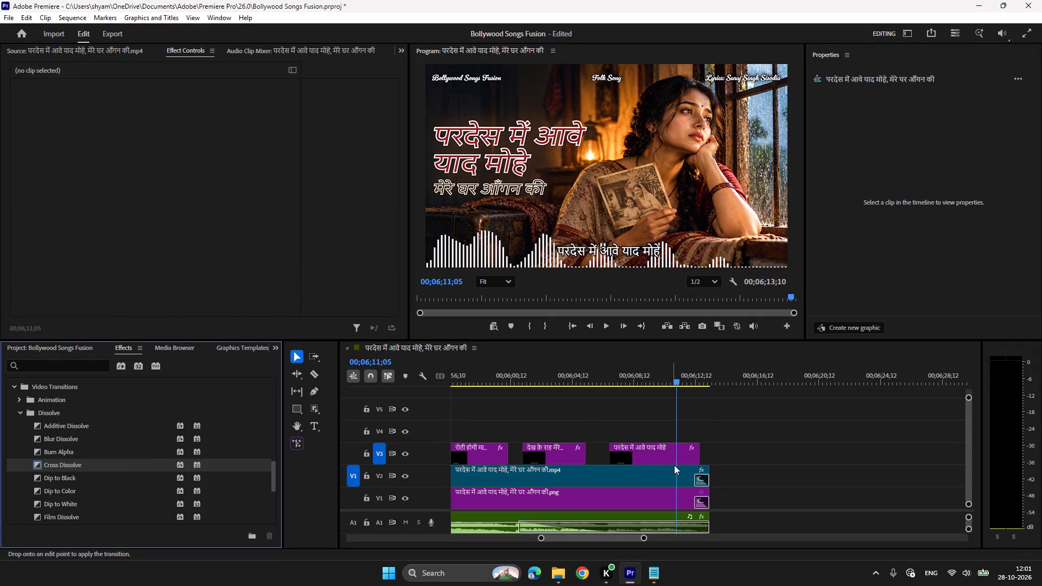
left_click_drag(674, 465, 690, 458)
left_click_drag(67, 466, 693, 458)
key("space")
key("space")
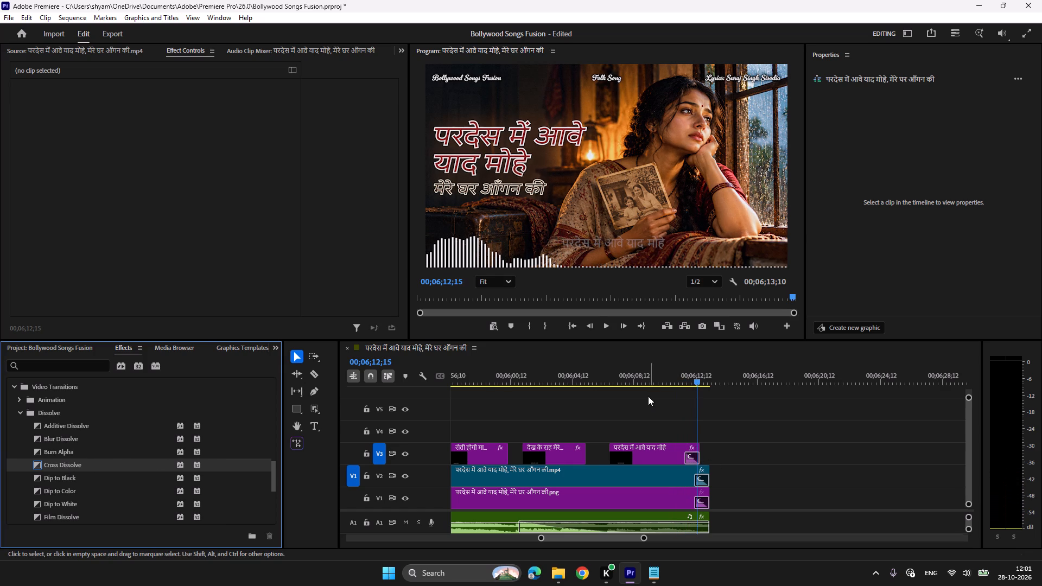
left_click(604, 372)
key("space")
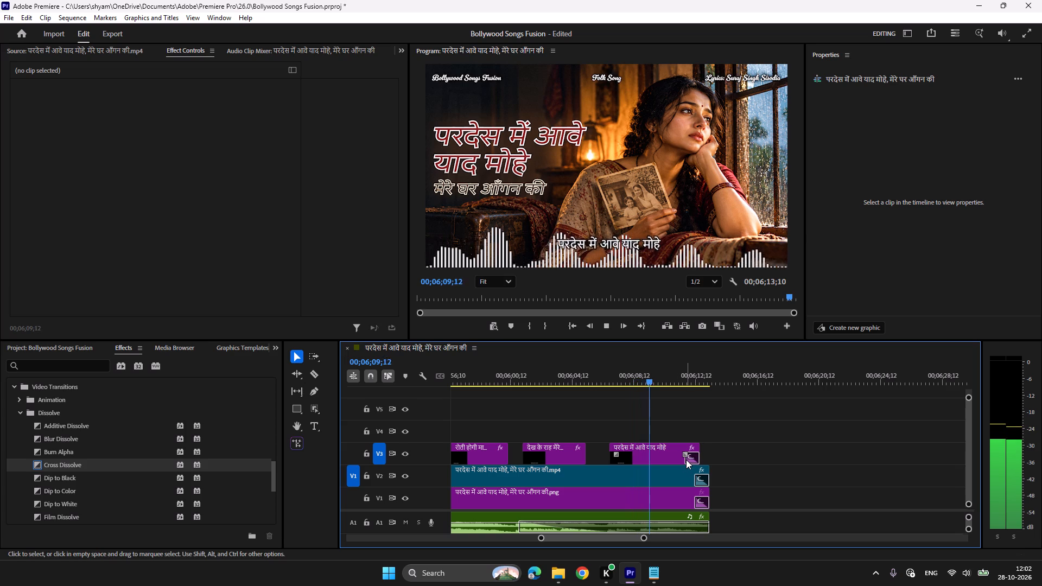
key("space")
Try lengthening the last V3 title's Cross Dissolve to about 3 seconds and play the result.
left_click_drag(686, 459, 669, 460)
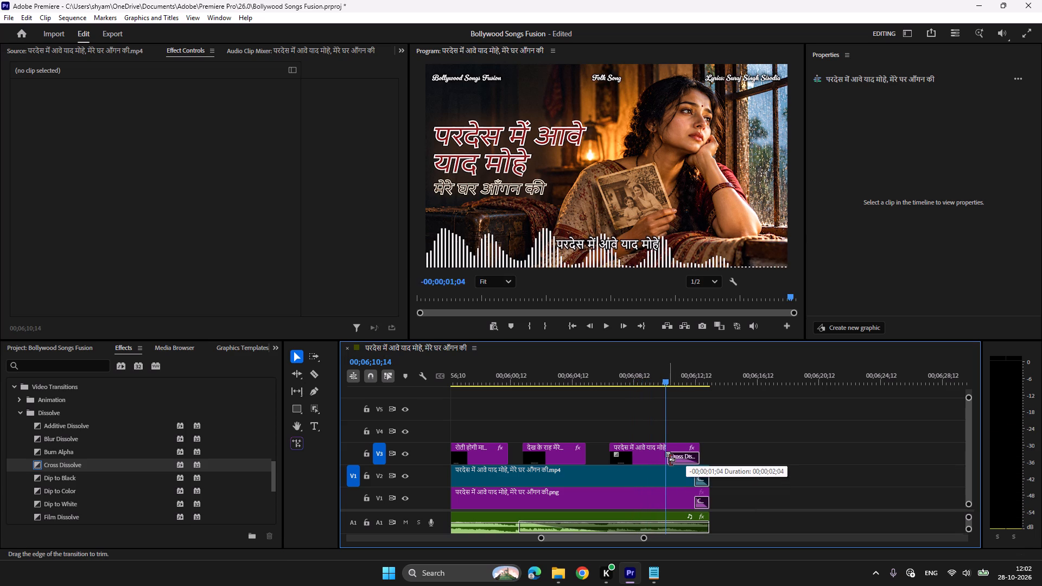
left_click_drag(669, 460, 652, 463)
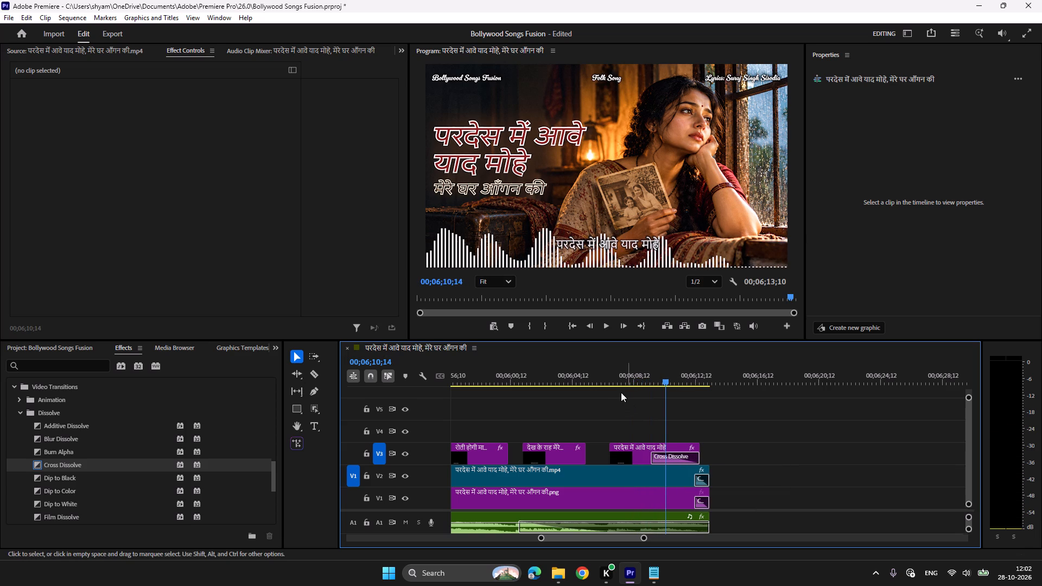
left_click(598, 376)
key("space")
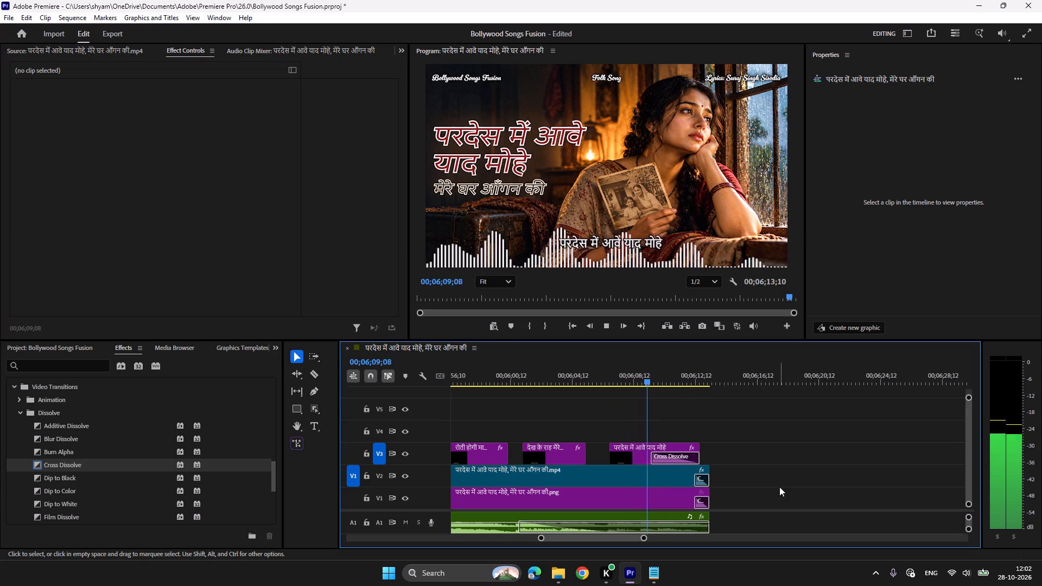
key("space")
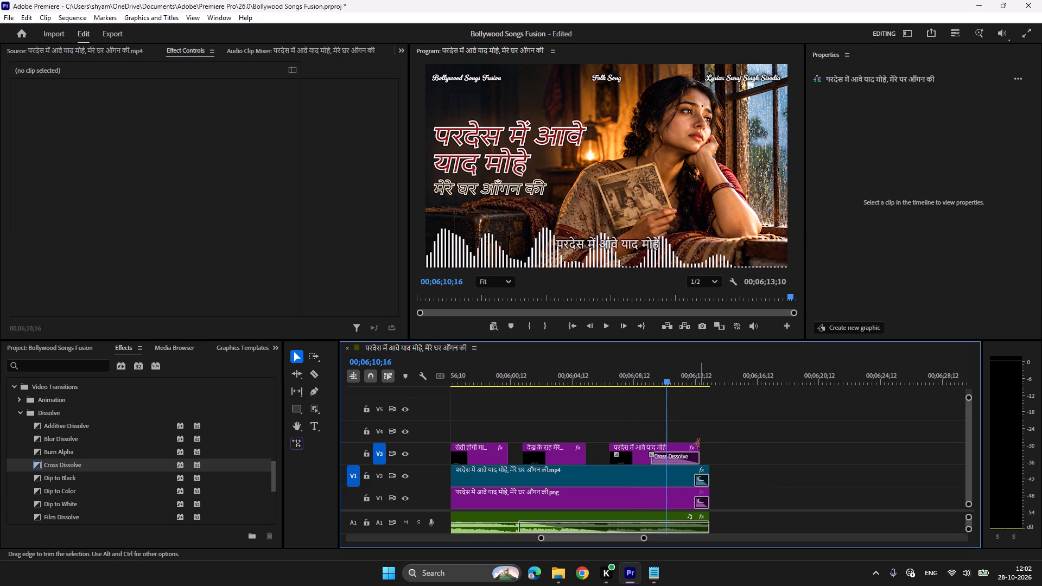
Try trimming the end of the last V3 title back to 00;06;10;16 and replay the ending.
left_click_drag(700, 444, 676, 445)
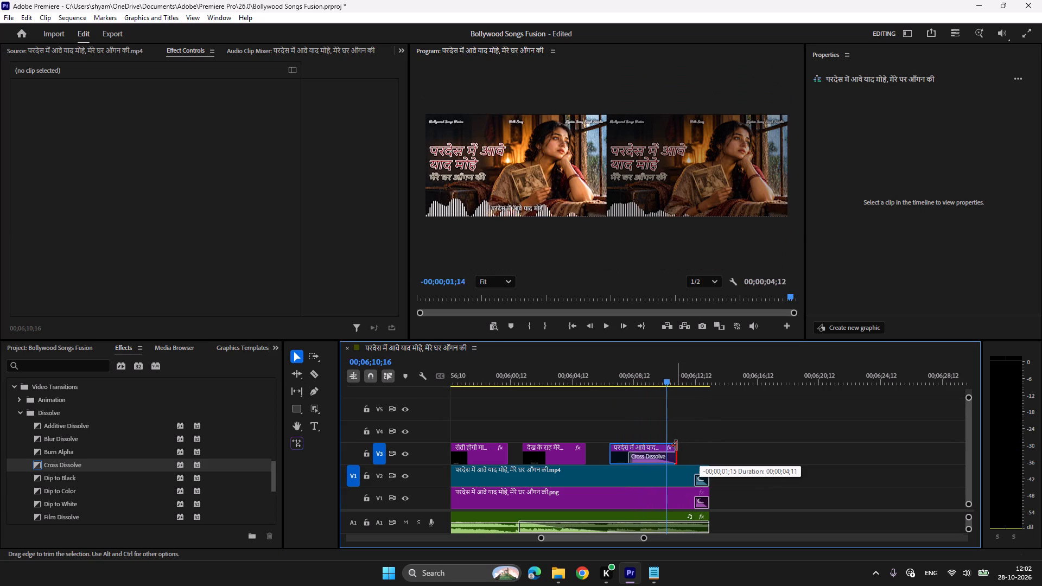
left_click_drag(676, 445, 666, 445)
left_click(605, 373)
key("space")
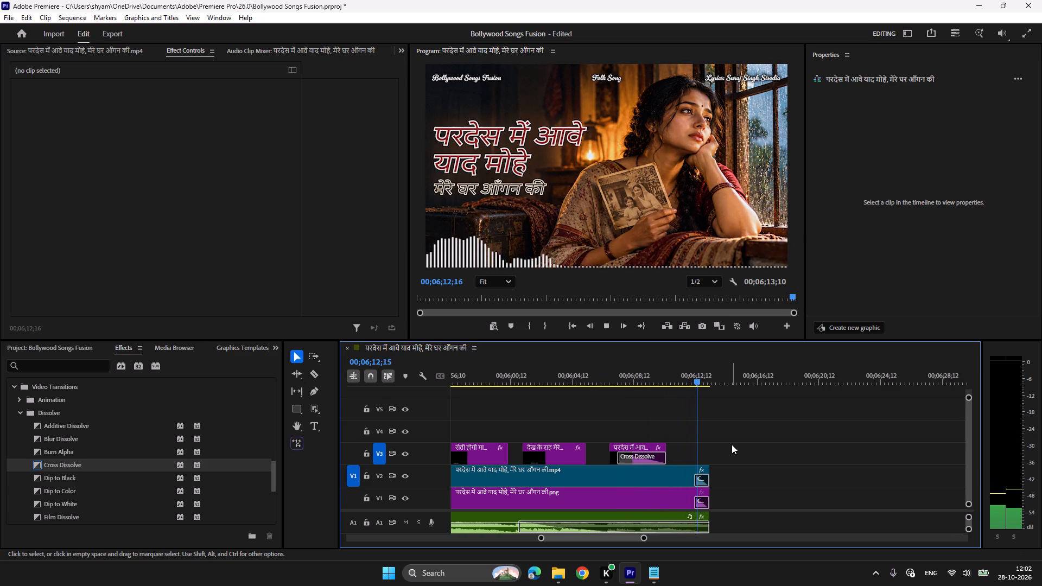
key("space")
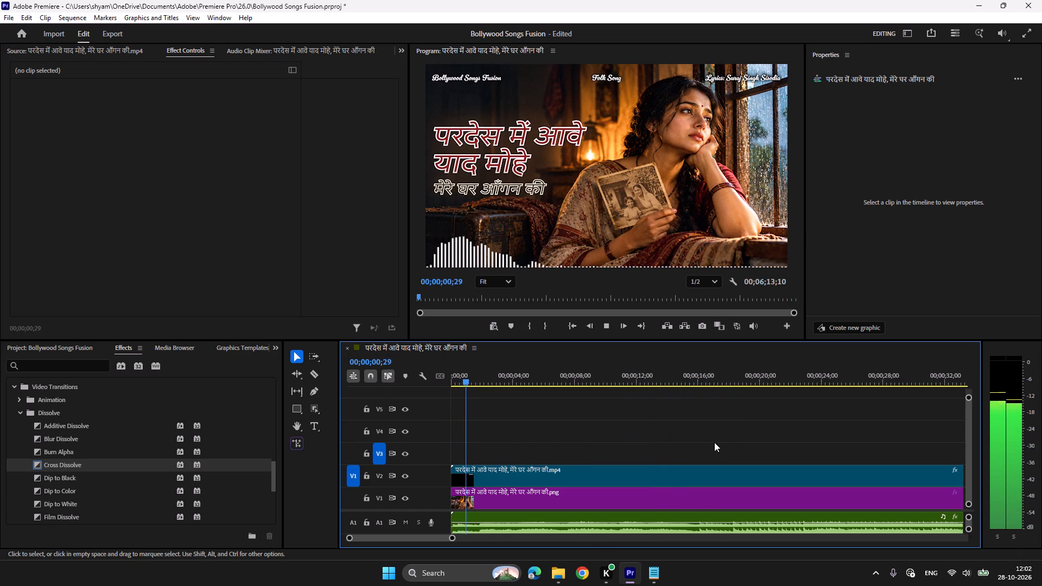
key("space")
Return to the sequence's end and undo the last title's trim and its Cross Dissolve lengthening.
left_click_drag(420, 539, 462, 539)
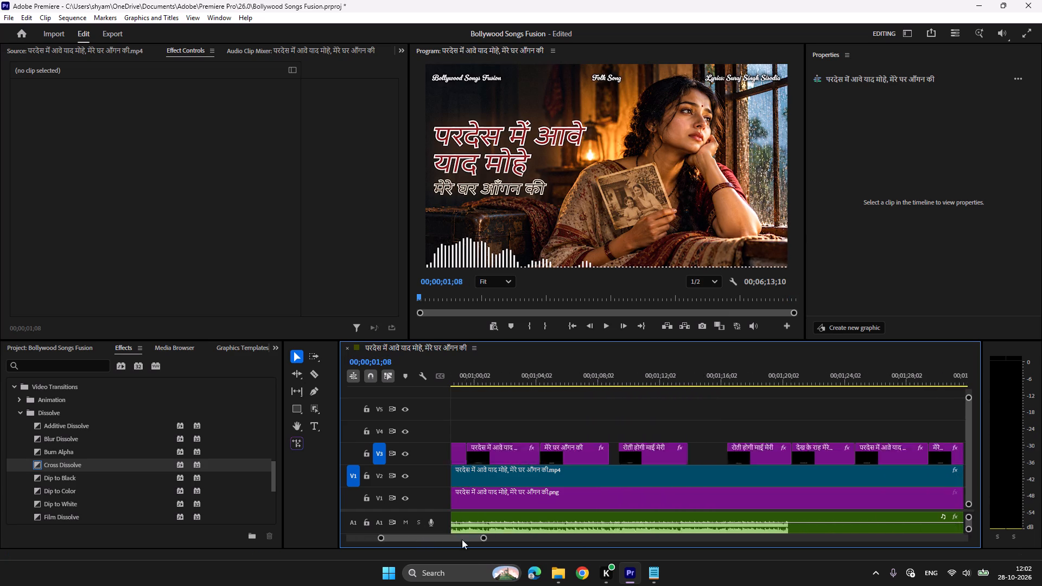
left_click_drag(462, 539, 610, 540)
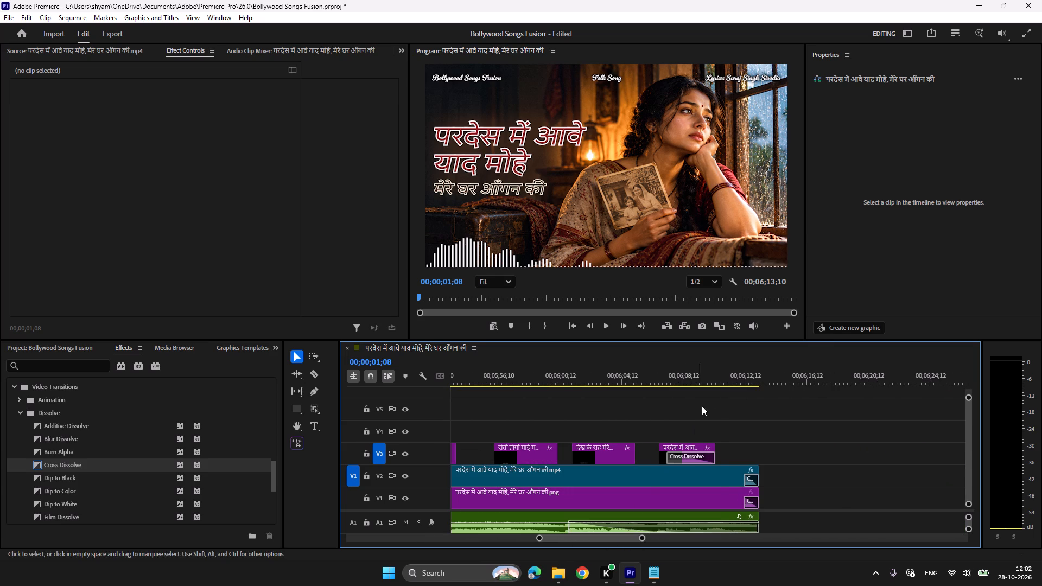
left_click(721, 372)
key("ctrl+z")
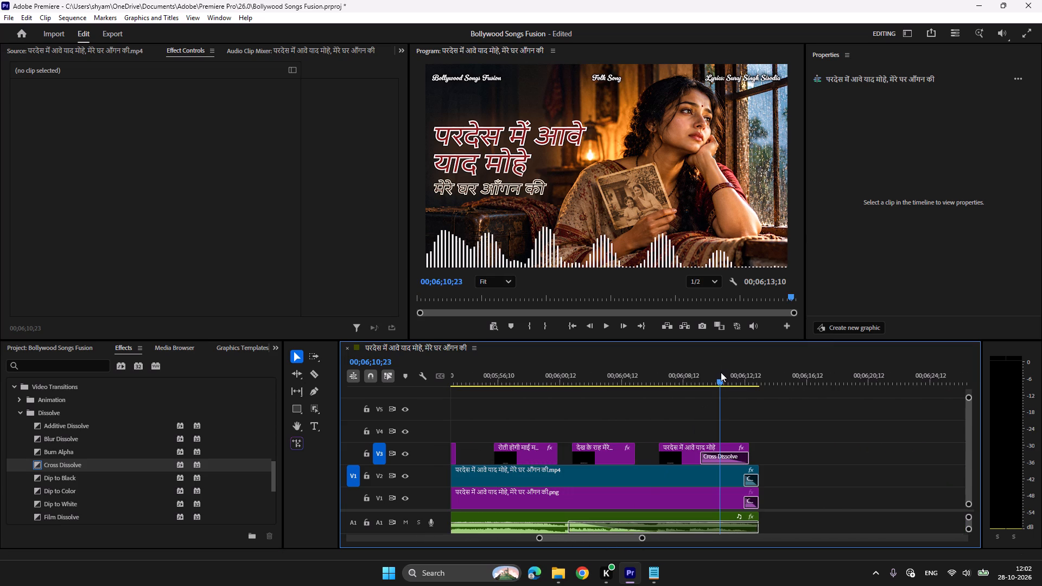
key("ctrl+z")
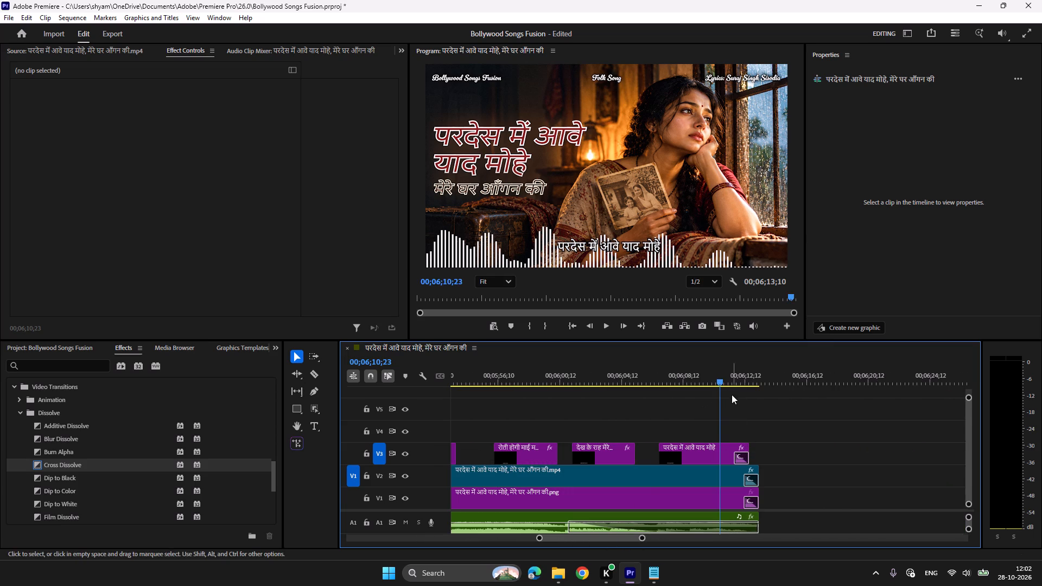
Trim the end of the last V3 title, "परदेस में आवे याद मोहे", back about 11 frames and replay the ending.
left_click_drag(747, 443, 742, 444)
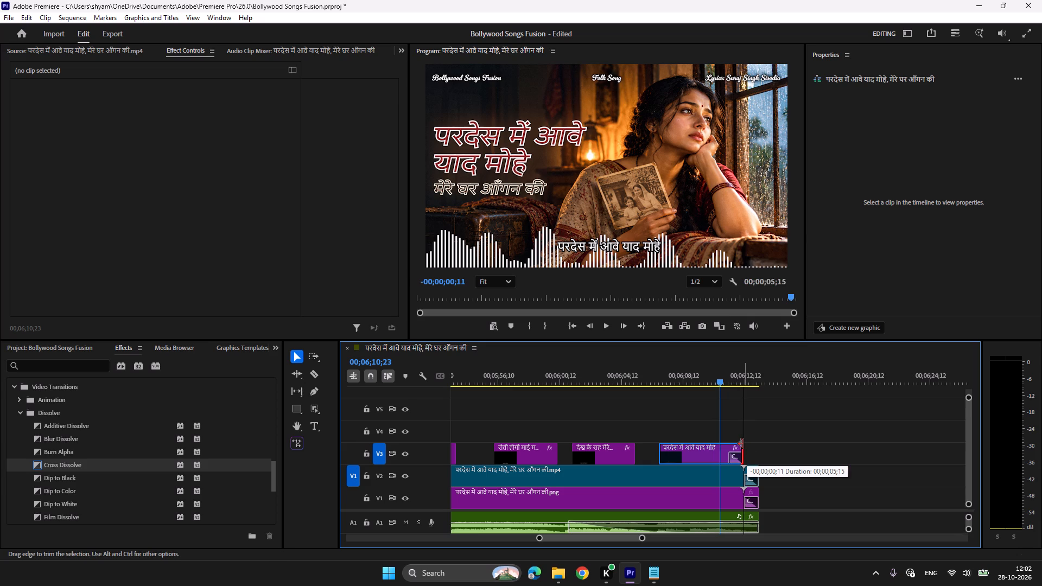
left_click_drag(742, 444, 742, 444)
left_click(707, 368)
key("space")
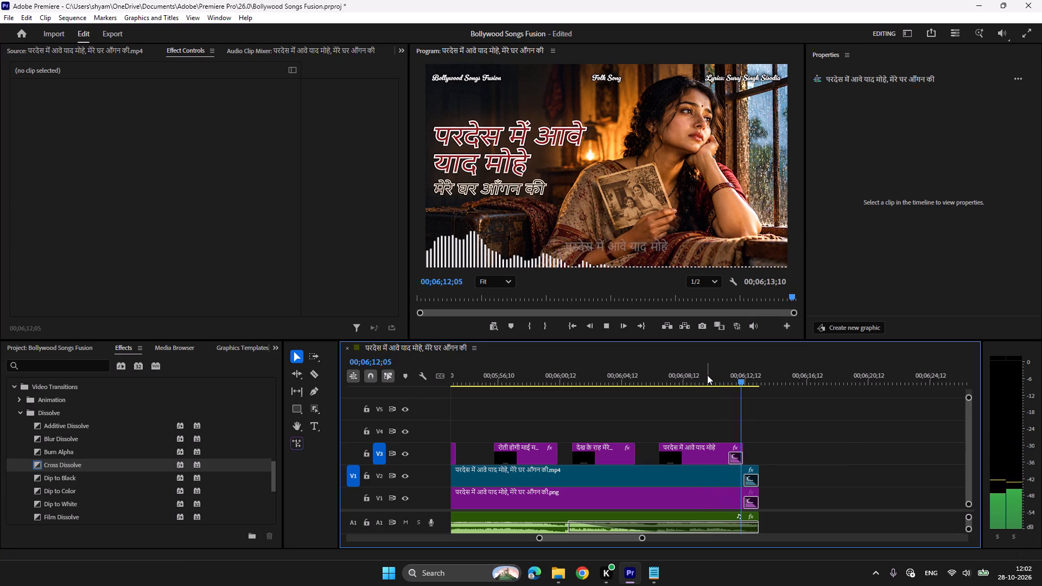
Save the project.
key("ctrl+s")
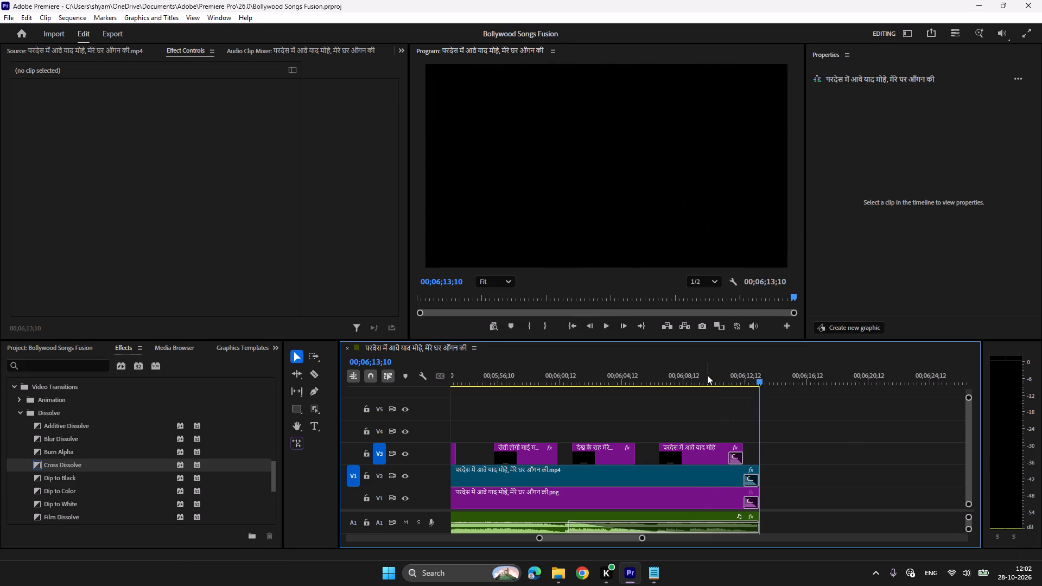
Preview a mid-song frame and export the entire sequence as an H.264 MP4 with the Match Source - Adaptive High Bitrate preset.
left_click(112, 33)
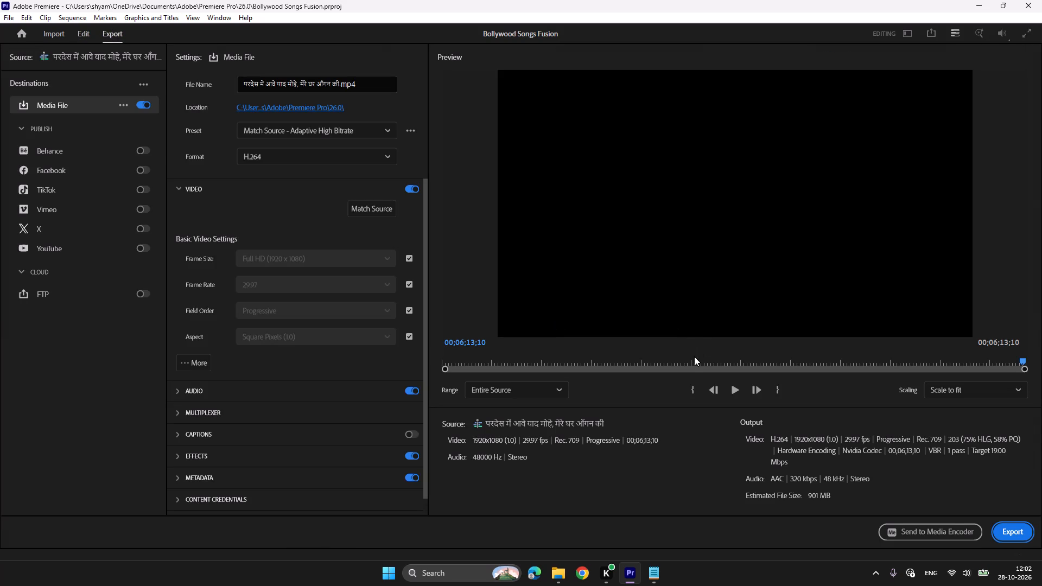
left_click(694, 356)
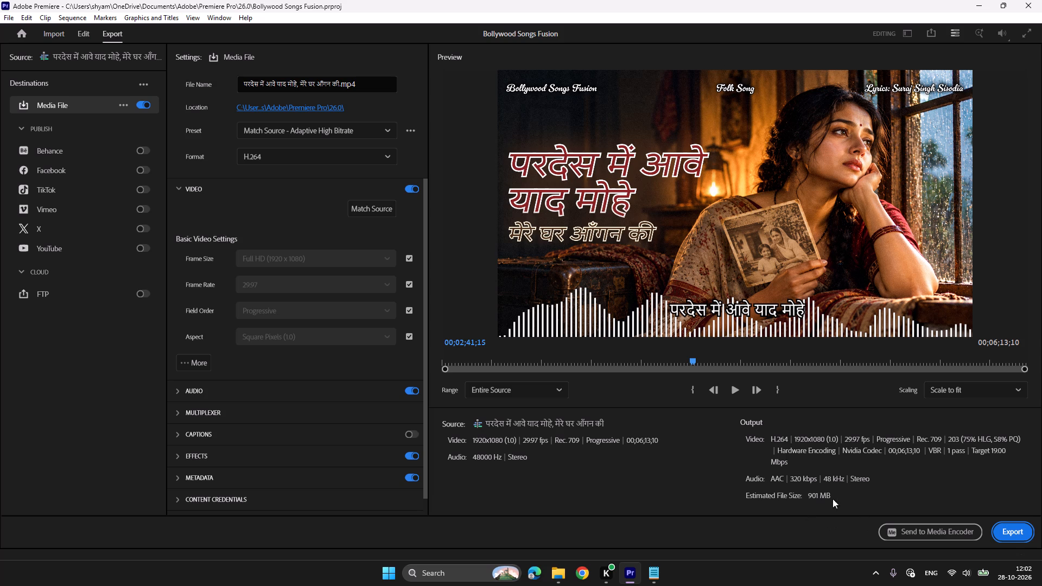
left_click(1022, 533)
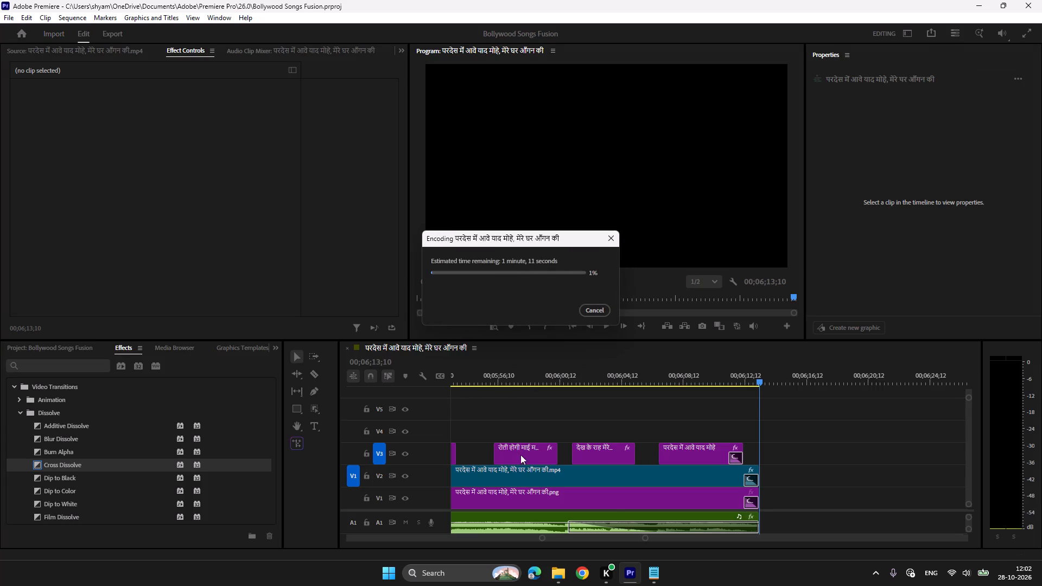